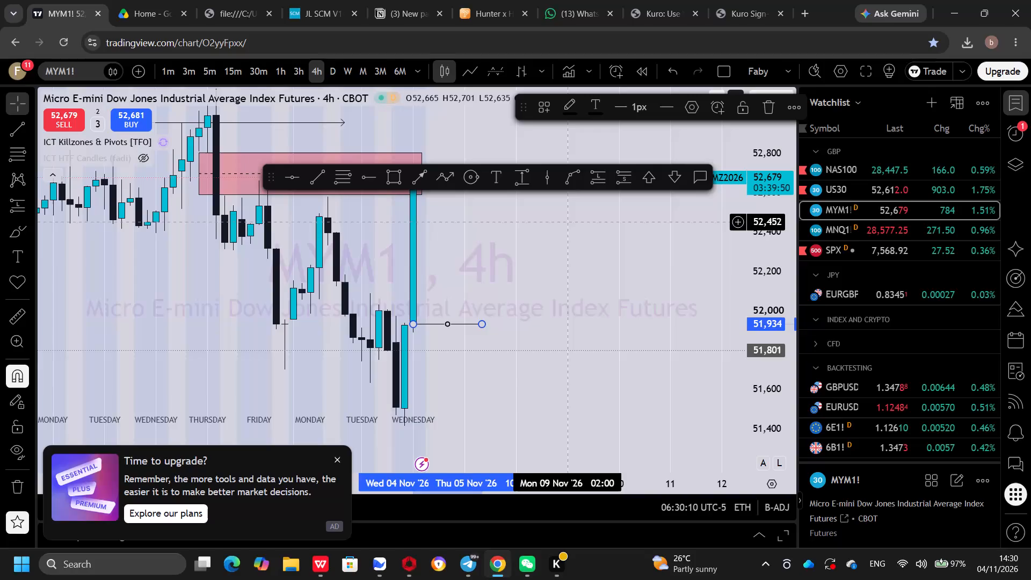
Deselect the short horizontal line extending from the base of the latest 4-hour candle on the MYM1! chart.
{"action": "left_click", "coordinate": [623, 265]}
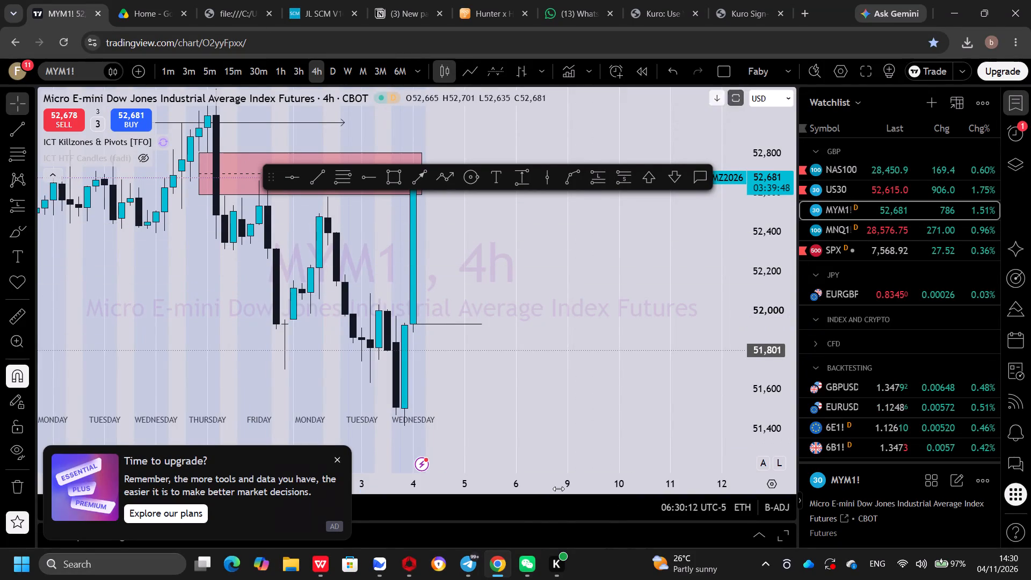
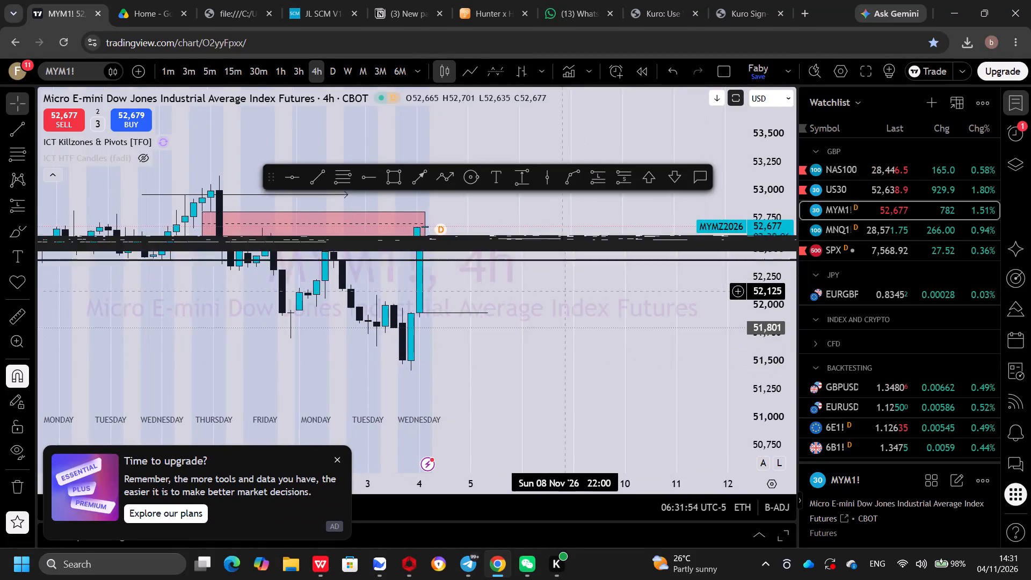
Switch the MYM1! chart to the 3-hour timeframe and extend the pink zone's end to Thu 05 Nov '26 09:00.
{"action": "left_click", "coordinate": [302, 69]}
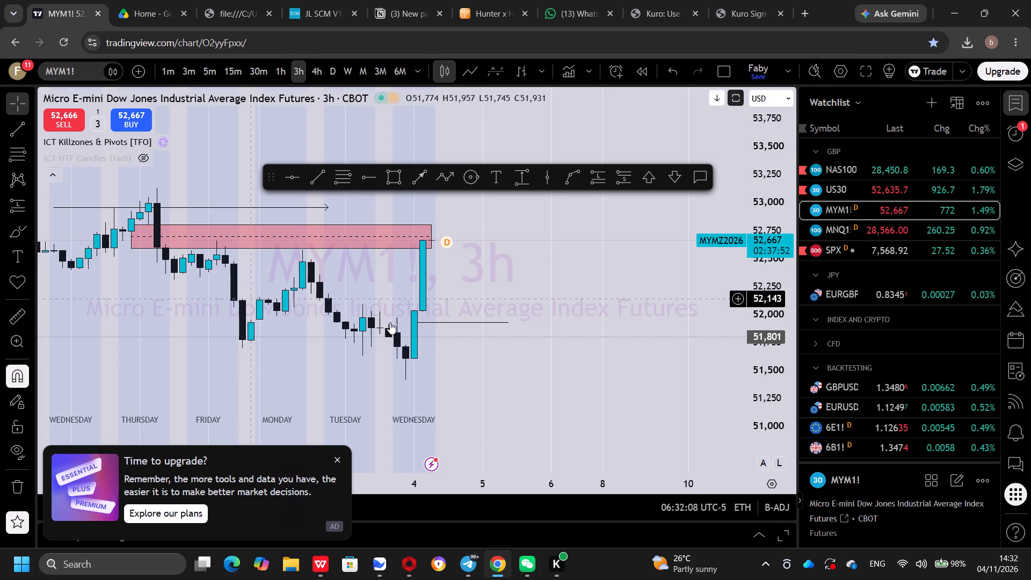
{"action": "left_click_drag", "start_coordinate": [427, 236], "coordinate": [508, 226]}
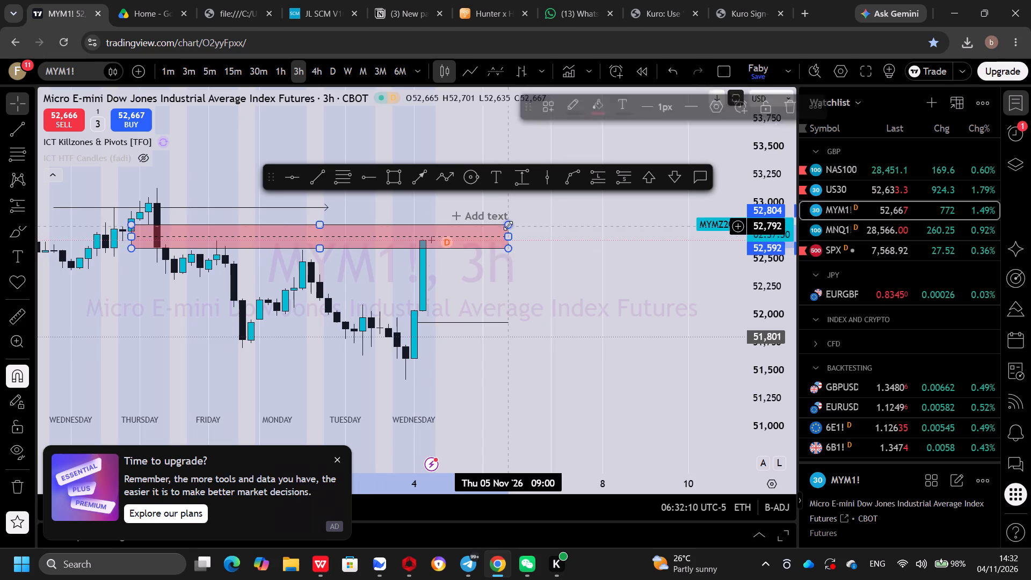
{"action": "left_click", "coordinate": [612, 285]}
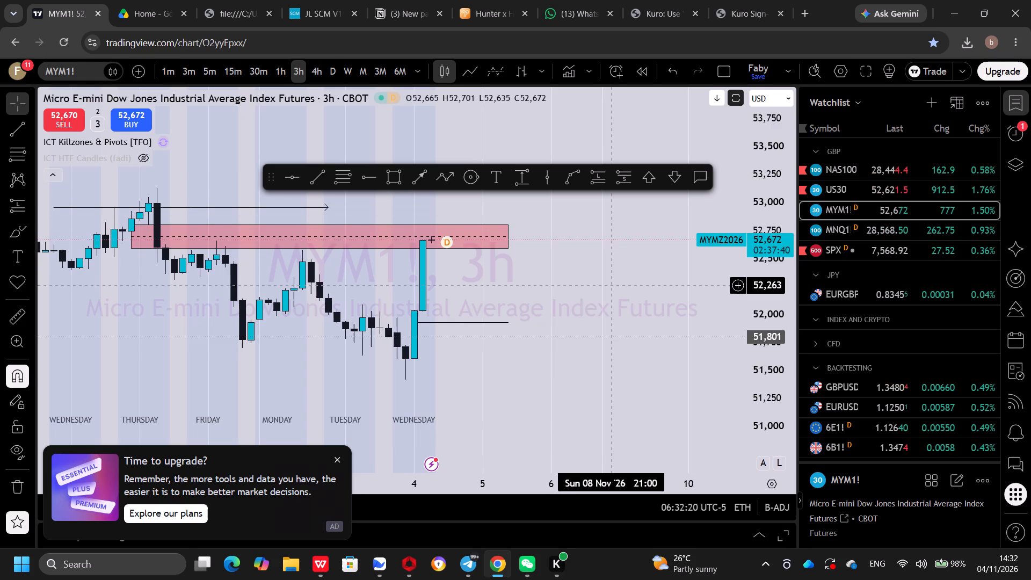
View the US30 chart from the watchlist, ending on the NAS100 chart.
{"action": "scroll", "coordinate": [925, 186], "scroll_direction": "up", "scroll_amount": 1}
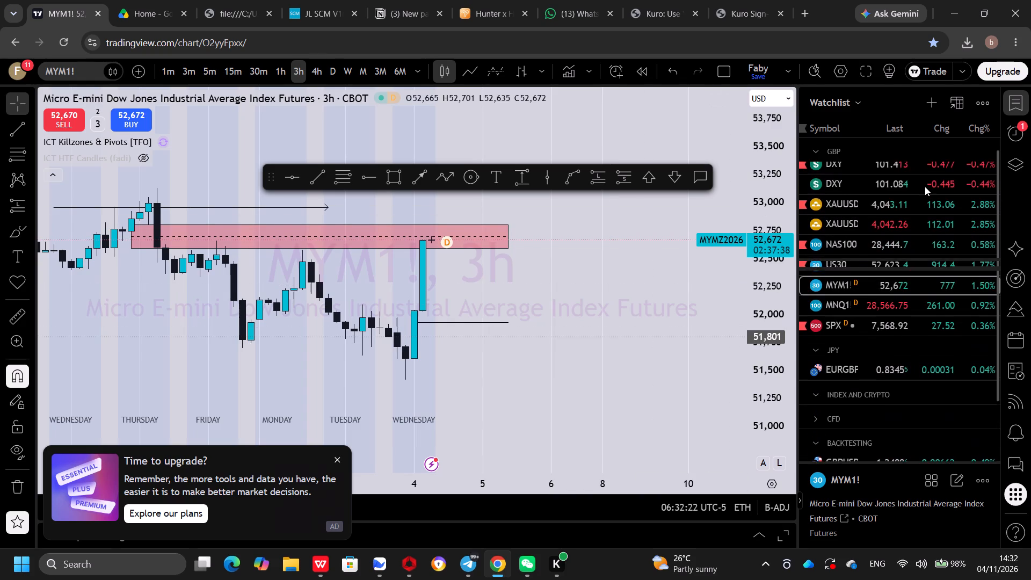
{"action": "scroll", "coordinate": [925, 186], "scroll_direction": "up", "scroll_amount": 3}
{"action": "left_click", "coordinate": [853, 273]}
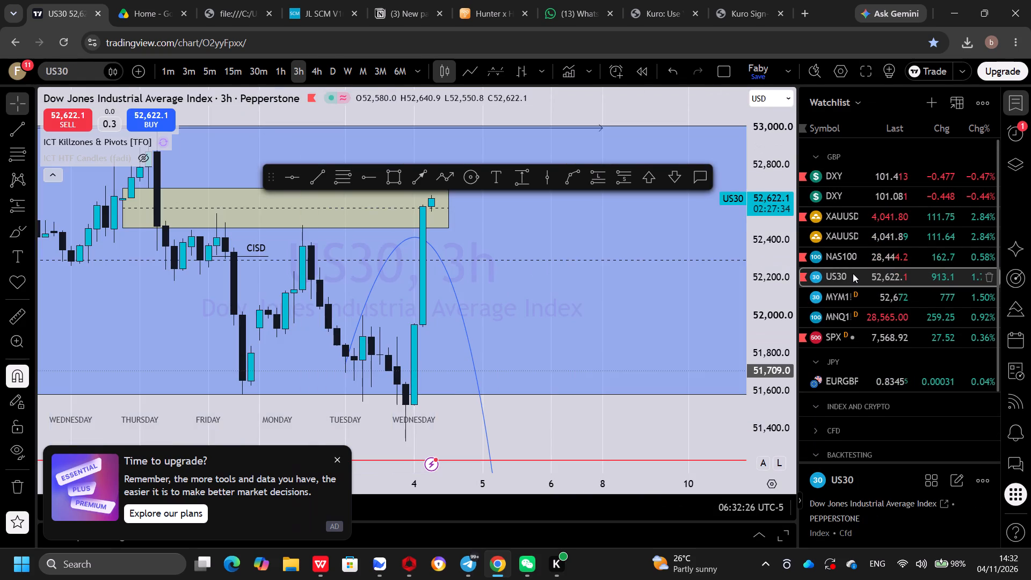
{"action": "left_click", "coordinate": [832, 255]}
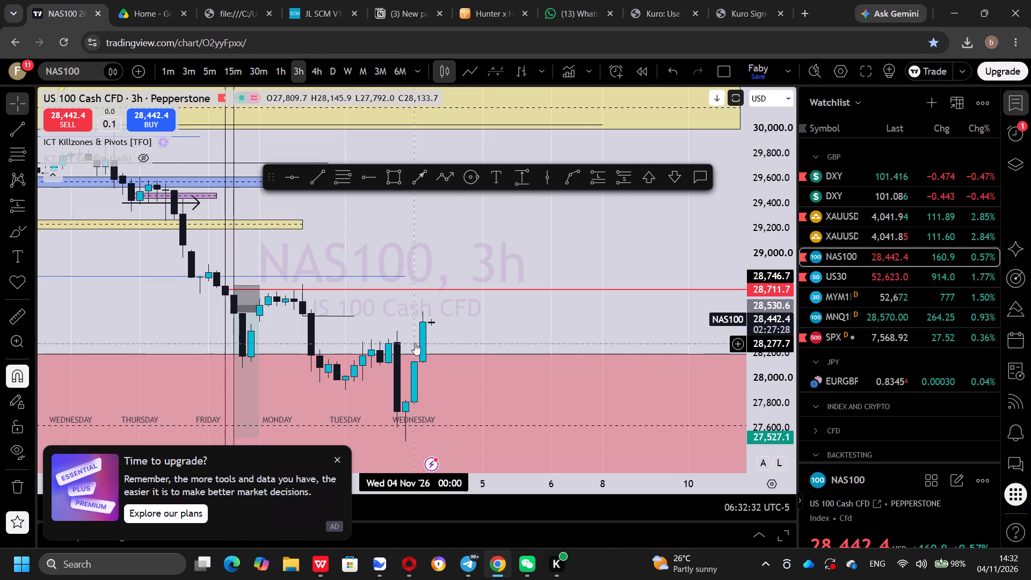
Draw a rectangle on the NAS100 chart from 28,116.4 to 27,831.1, spanning Tue 03 Nov 15:00 to Thu 05 Nov 03:00.
{"action": "left_click_drag", "start_coordinate": [489, 323], "coordinate": [524, 253]}
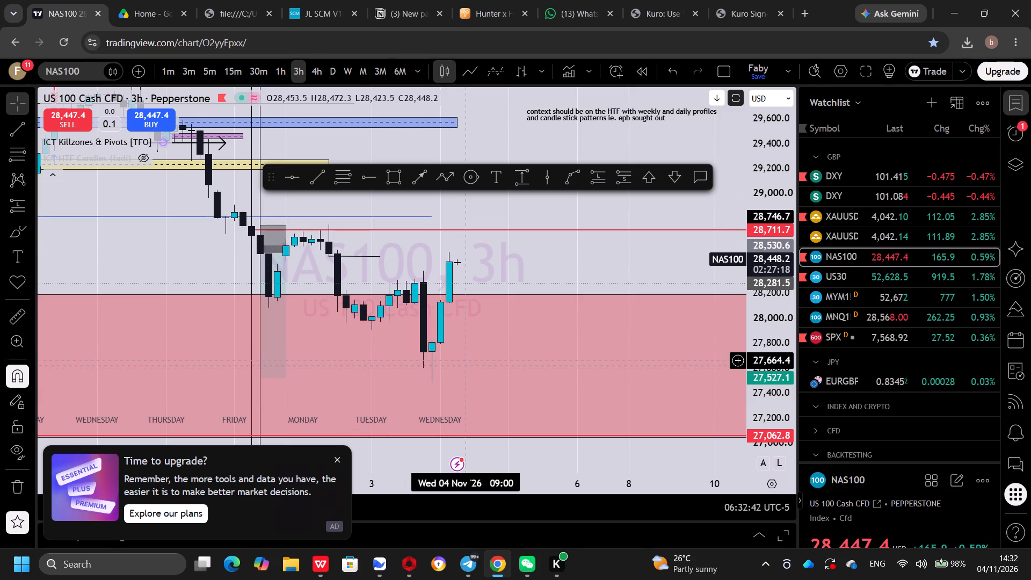
{"action": "left_click", "coordinate": [389, 185]}
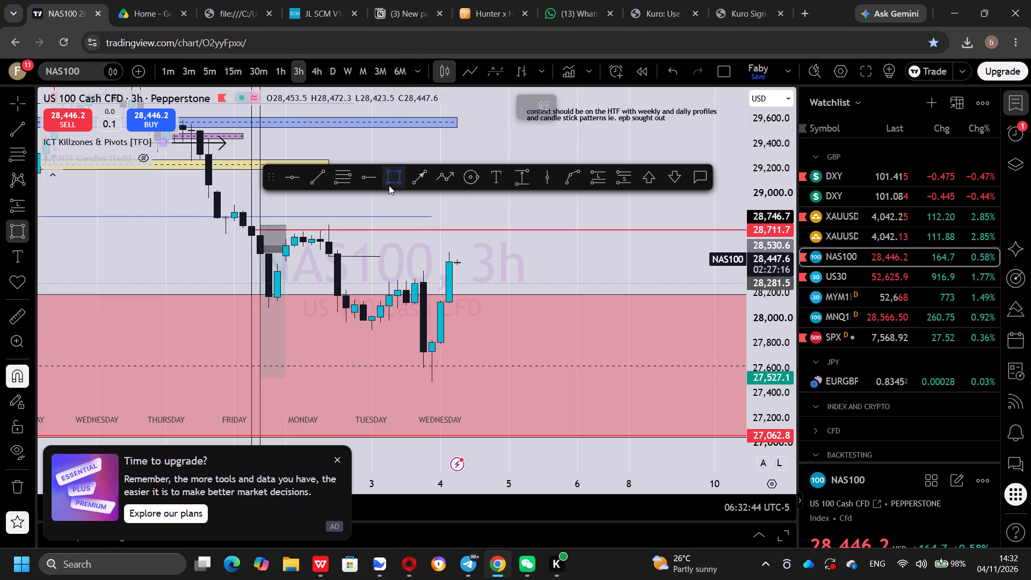
{"action": "left_click", "coordinate": [416, 306]}
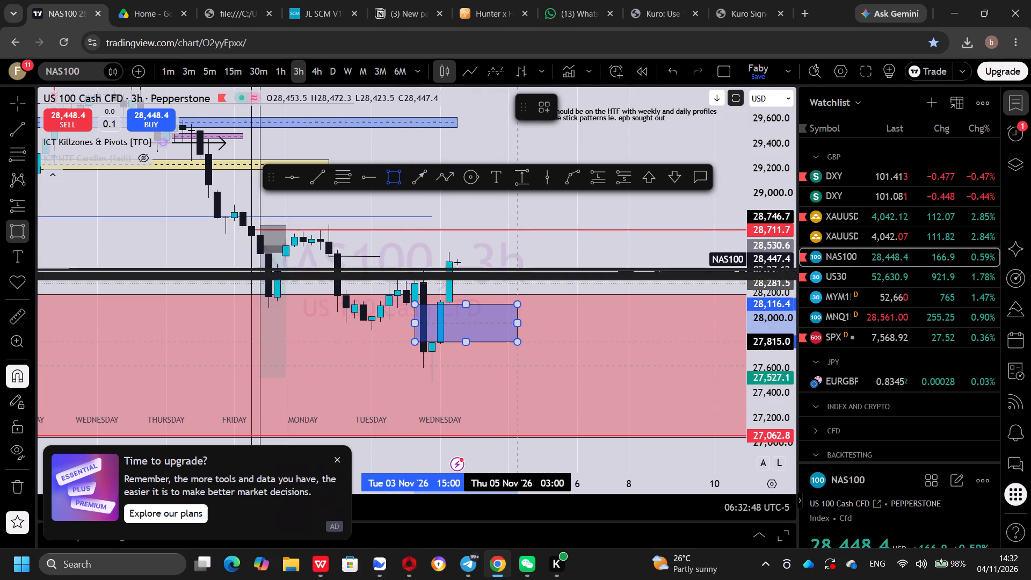
{"action": "left_click", "coordinate": [520, 339]}
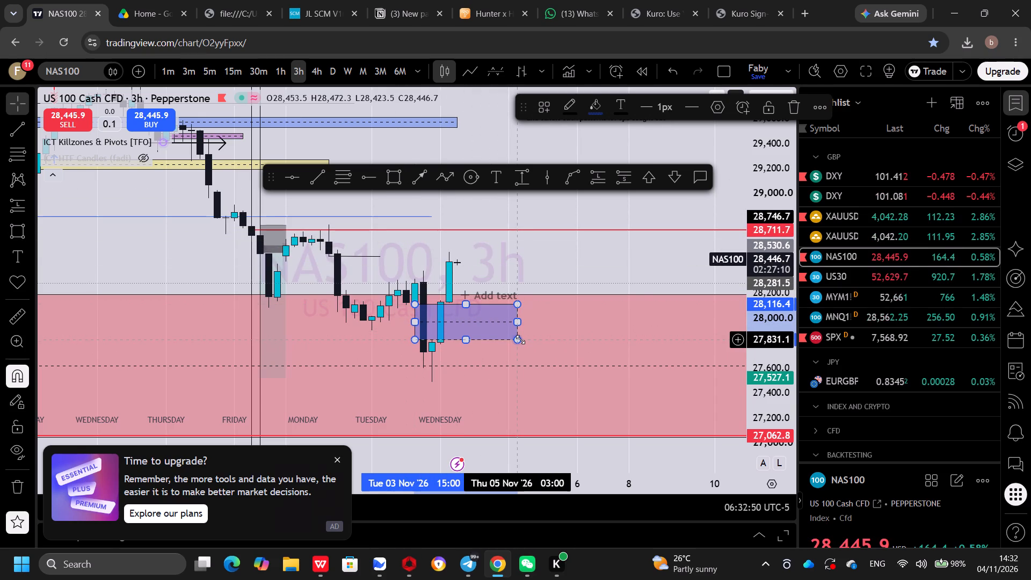
Apply the IFVG template to the new rectangle.
{"action": "double_click", "coordinate": [520, 339]}
{"action": "left_click", "coordinate": [440, 425]}
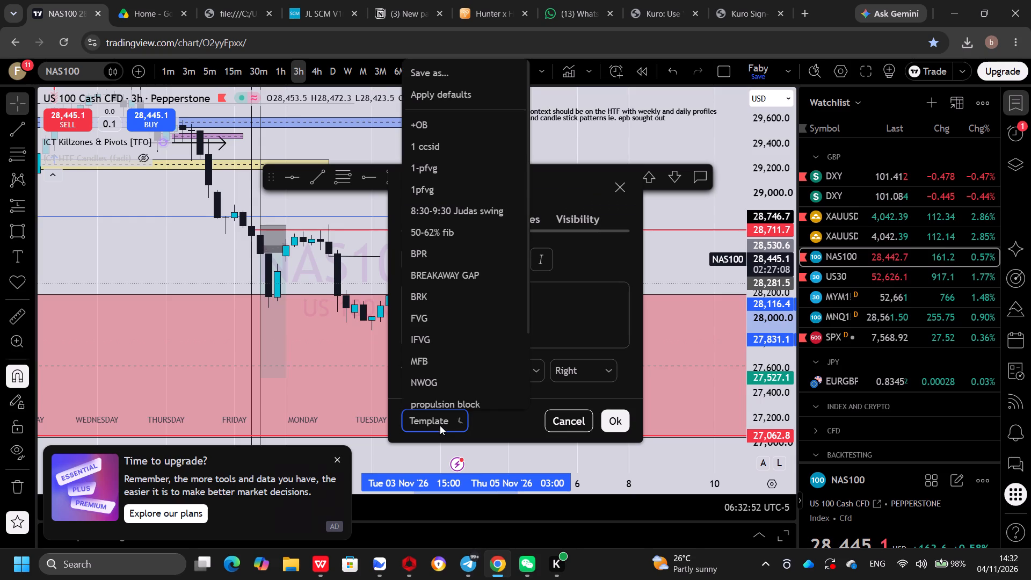
{"action": "left_click", "coordinate": [445, 344]}
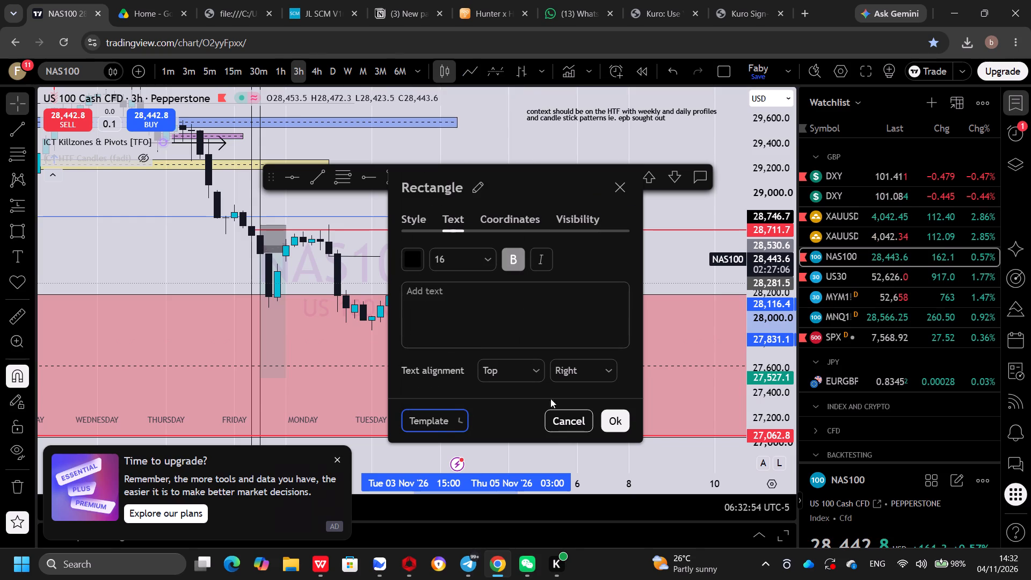
{"action": "left_click", "coordinate": [610, 416]}
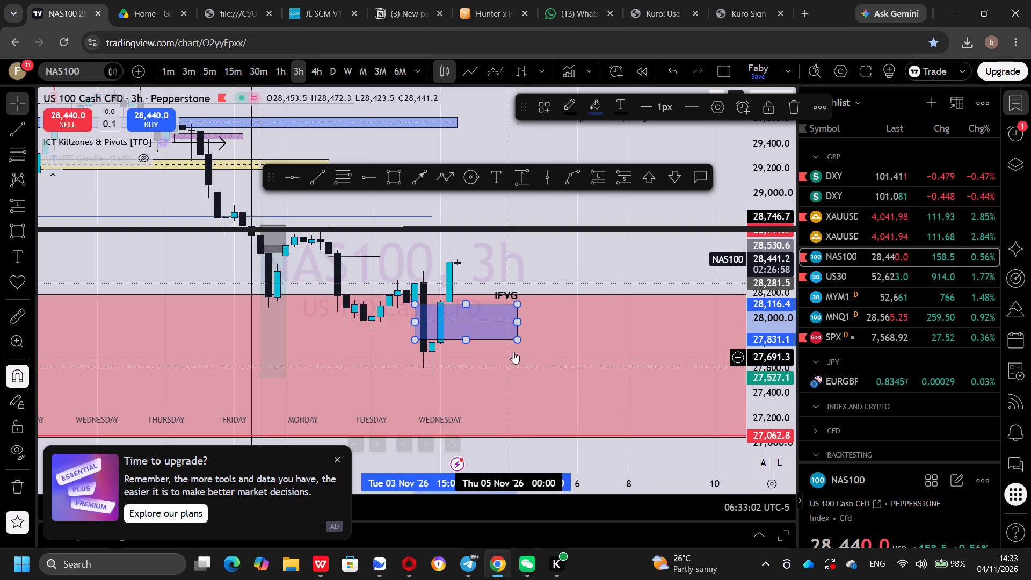
Widen the IFVG rectangle in both directions to span Mon 02 Nov 12:00 to Thu 05 Nov 18:00.
{"action": "left_click_drag", "start_coordinate": [571, 266], "coordinate": [528, 248]}
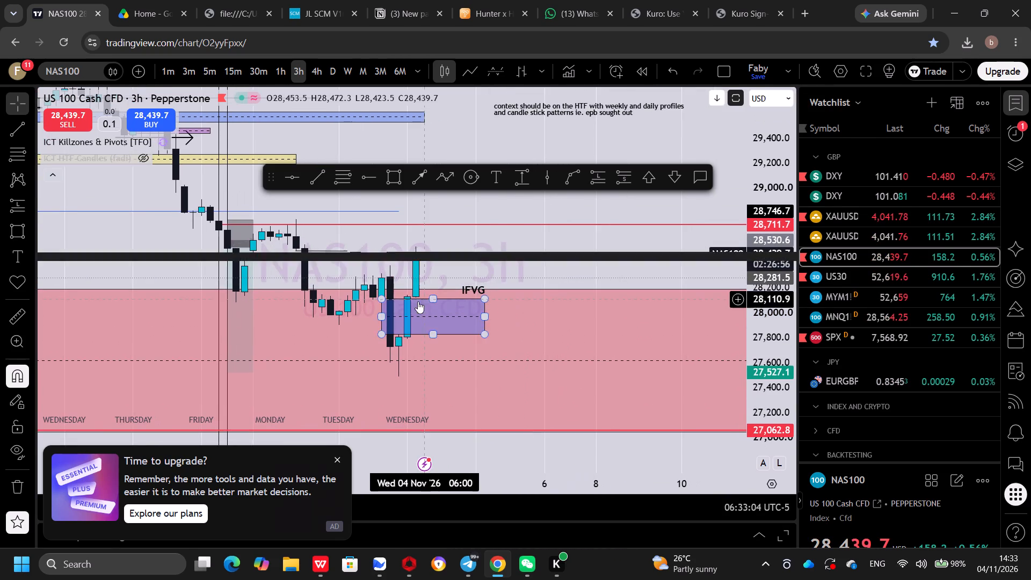
{"action": "left_click_drag", "start_coordinate": [384, 320], "coordinate": [304, 319]}
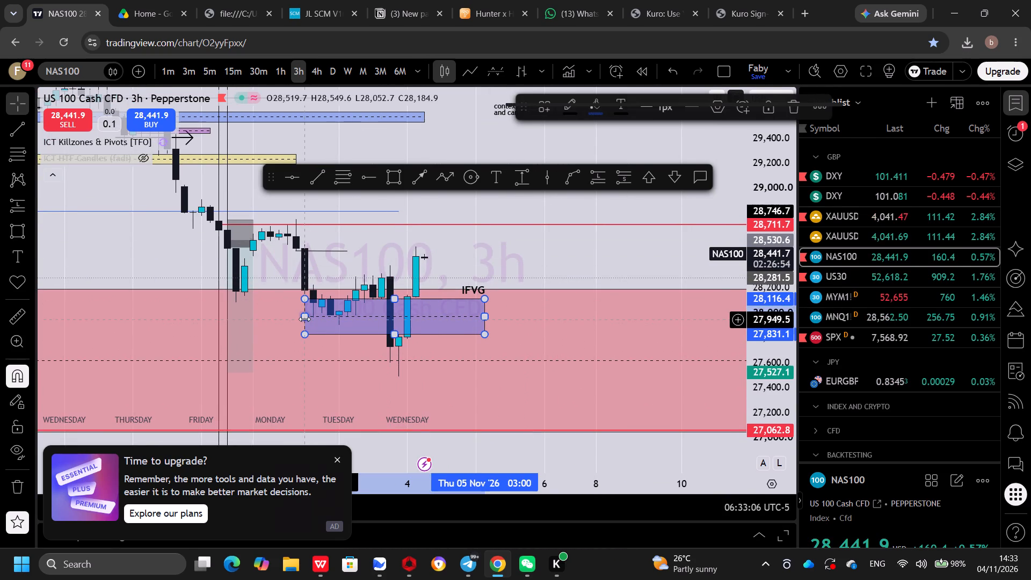
{"action": "left_click", "coordinate": [489, 259]}
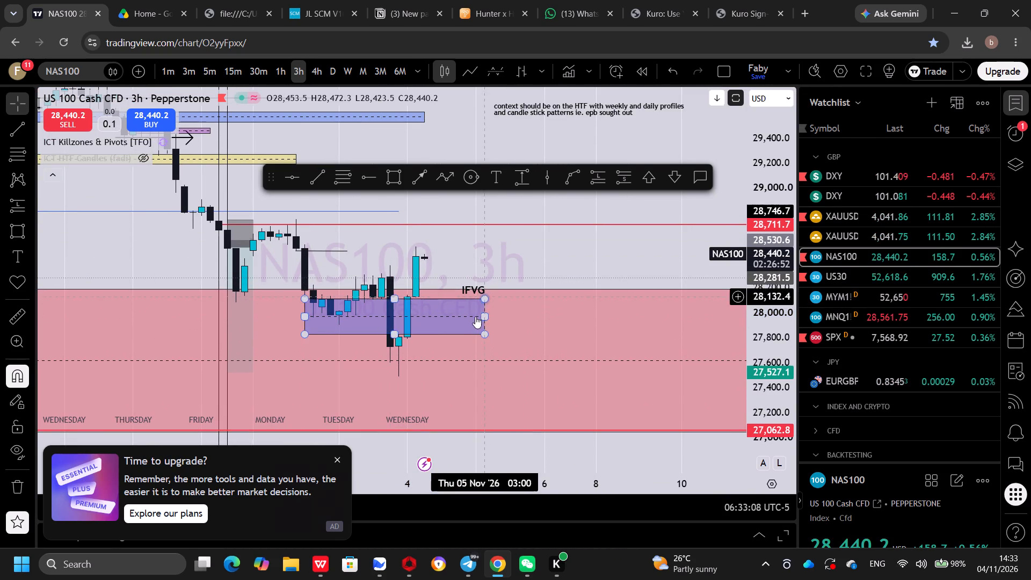
{"action": "left_click_drag", "start_coordinate": [482, 314], "coordinate": [527, 312]}
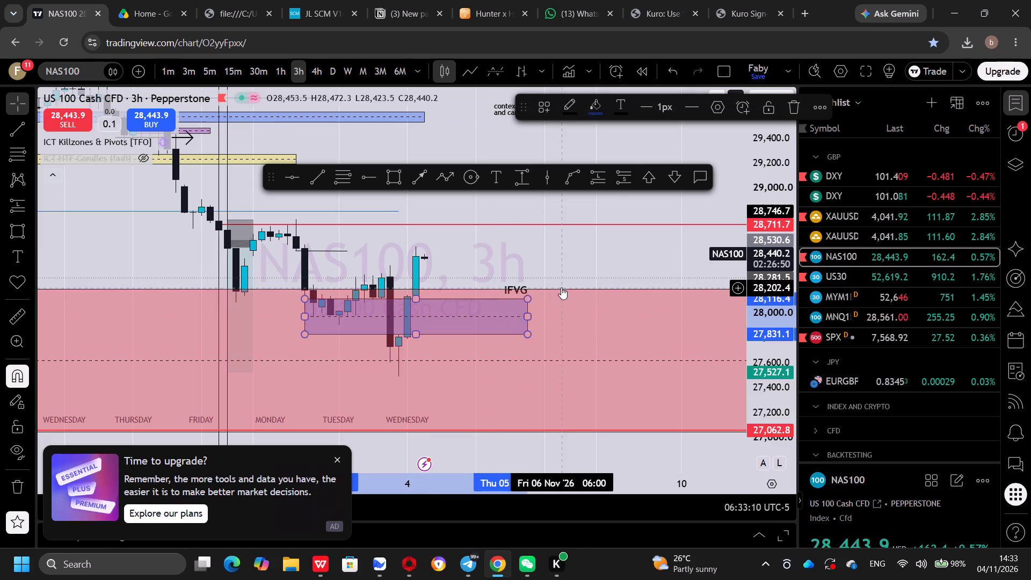
Switch NAS100 to the 1-hour timeframe and extend the short horizontal line near 28,500 past the latest candle on Wed 04 Nov.
{"action": "left_click", "coordinate": [281, 68]}
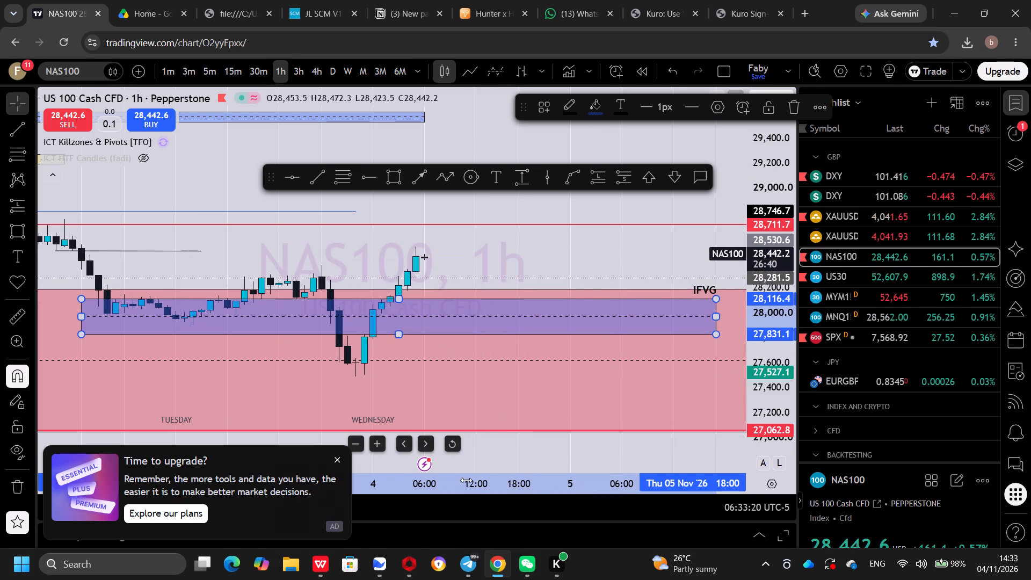
{"action": "left_click_drag", "start_coordinate": [466, 481], "coordinate": [654, 473]}
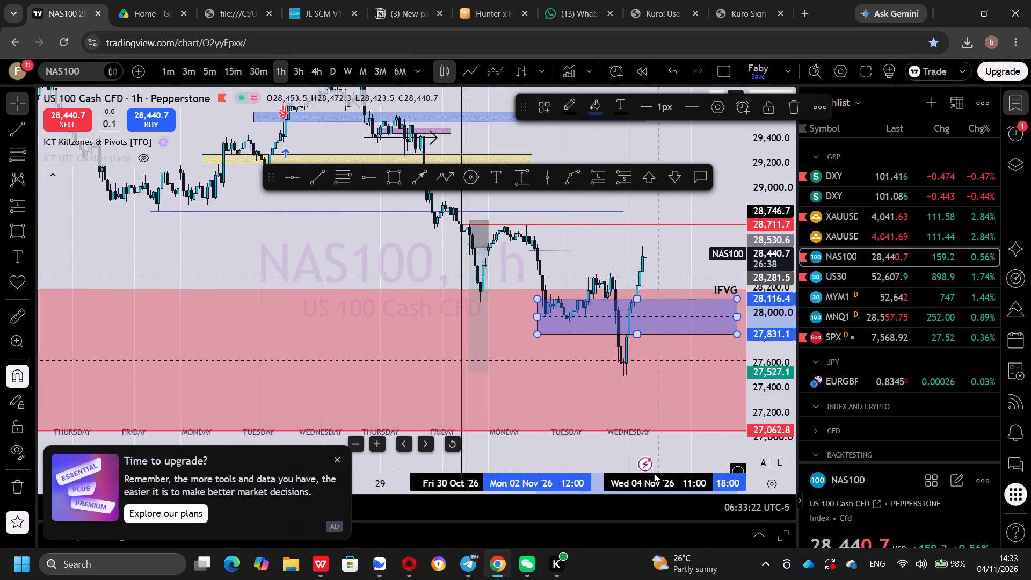
{"action": "left_click_drag", "start_coordinate": [654, 473], "coordinate": [593, 473]}
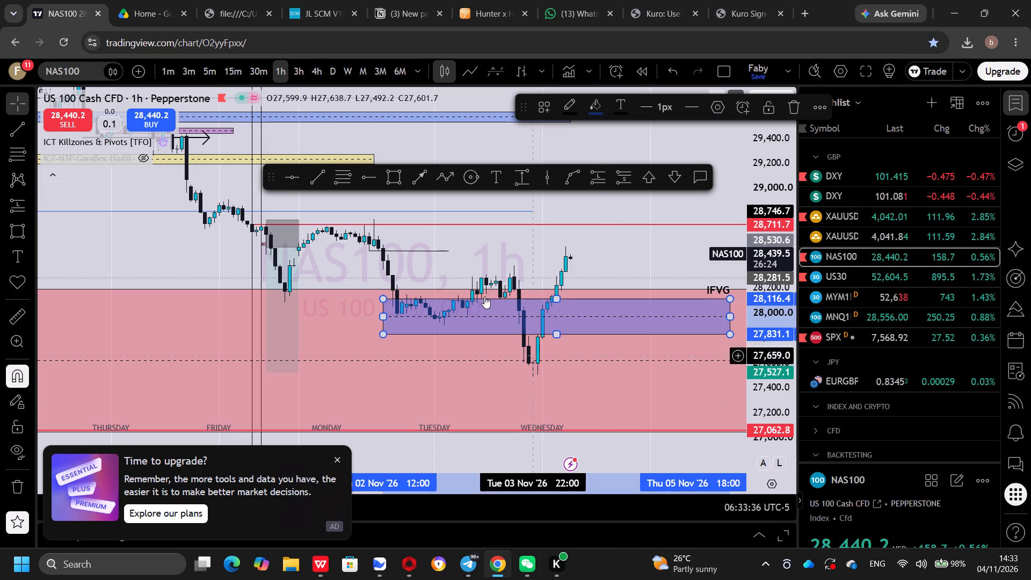
{"action": "left_click_drag", "start_coordinate": [447, 249], "coordinate": [517, 248]}
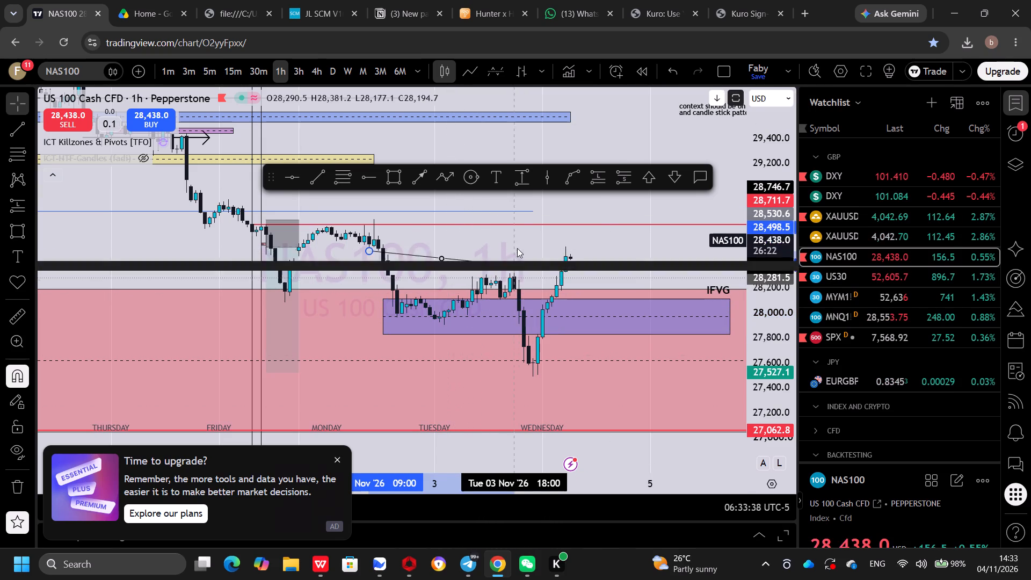
{"action": "left_click_drag", "start_coordinate": [517, 248], "coordinate": [597, 238]}
{"action": "left_click", "coordinate": [597, 238], "text": "shift"}
{"action": "left_click", "coordinate": [653, 250]}
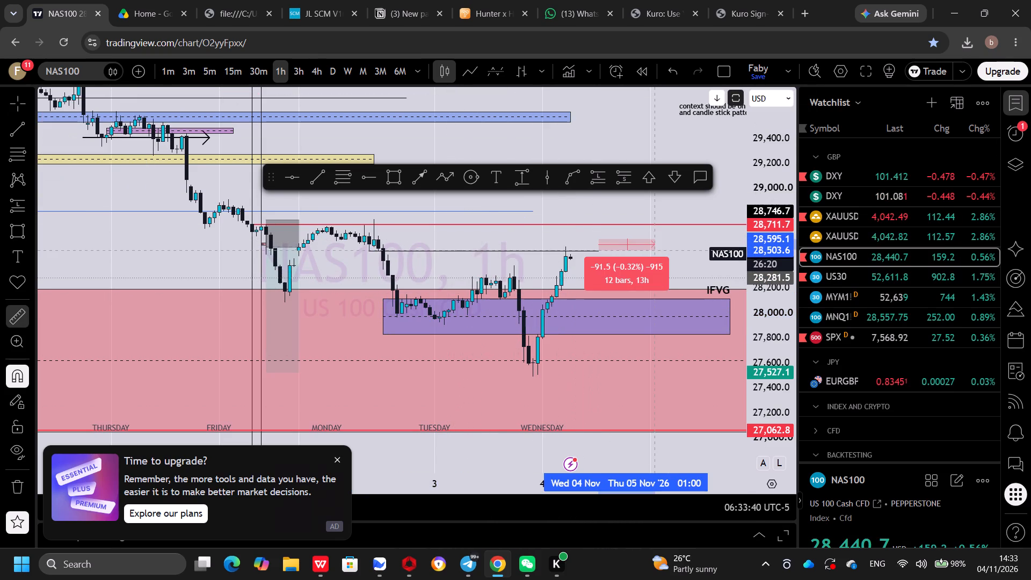
{"action": "left_click", "coordinate": [672, 250]}
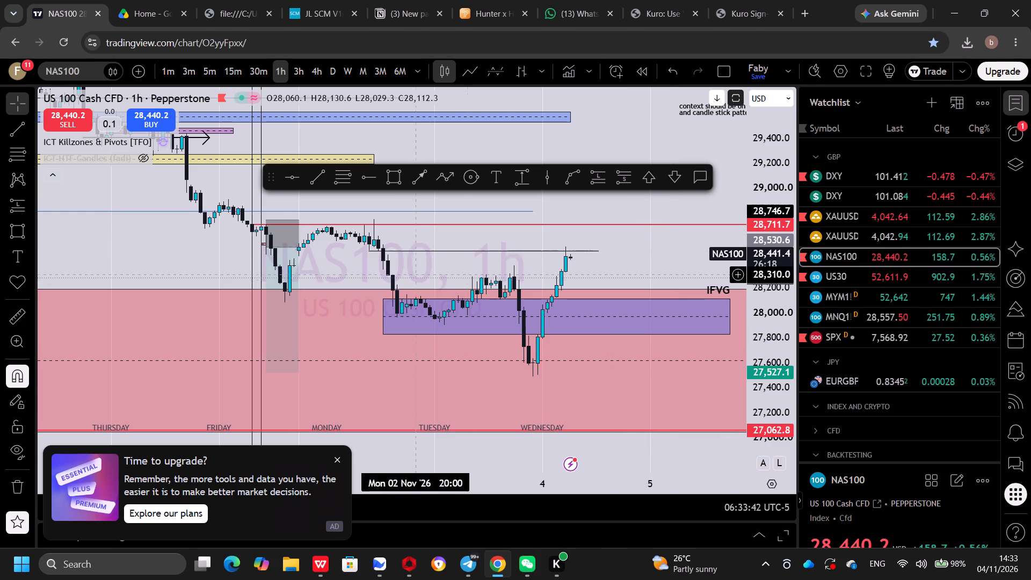
Extend the grey short position drawing's end to late Mon 02 Nov, beyond the start of the drop.
{"action": "left_click_drag", "start_coordinate": [299, 249], "coordinate": [427, 240]}
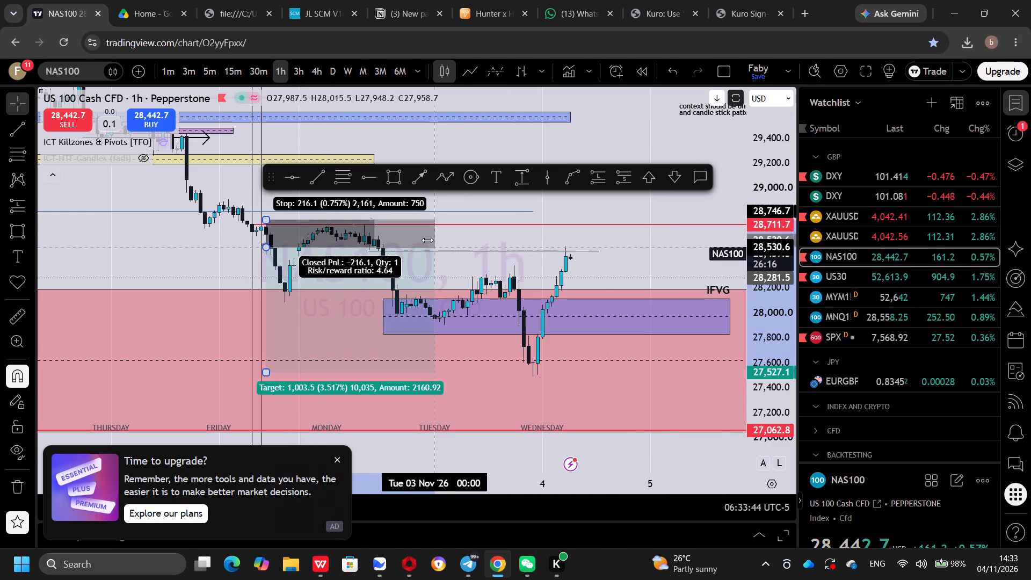
{"action": "left_click_drag", "start_coordinate": [427, 240], "coordinate": [413, 240]}
{"action": "left_click", "coordinate": [423, 237]}
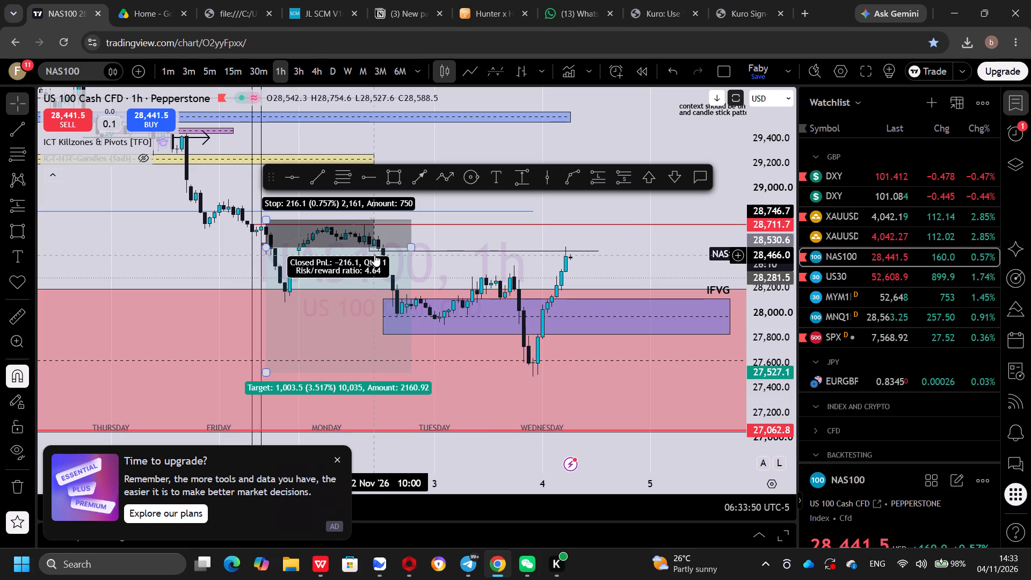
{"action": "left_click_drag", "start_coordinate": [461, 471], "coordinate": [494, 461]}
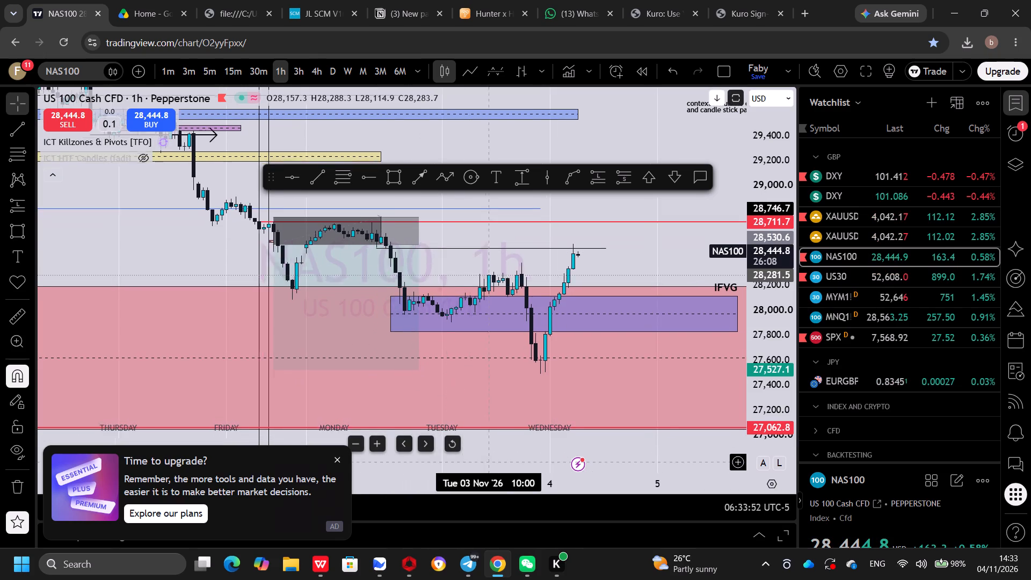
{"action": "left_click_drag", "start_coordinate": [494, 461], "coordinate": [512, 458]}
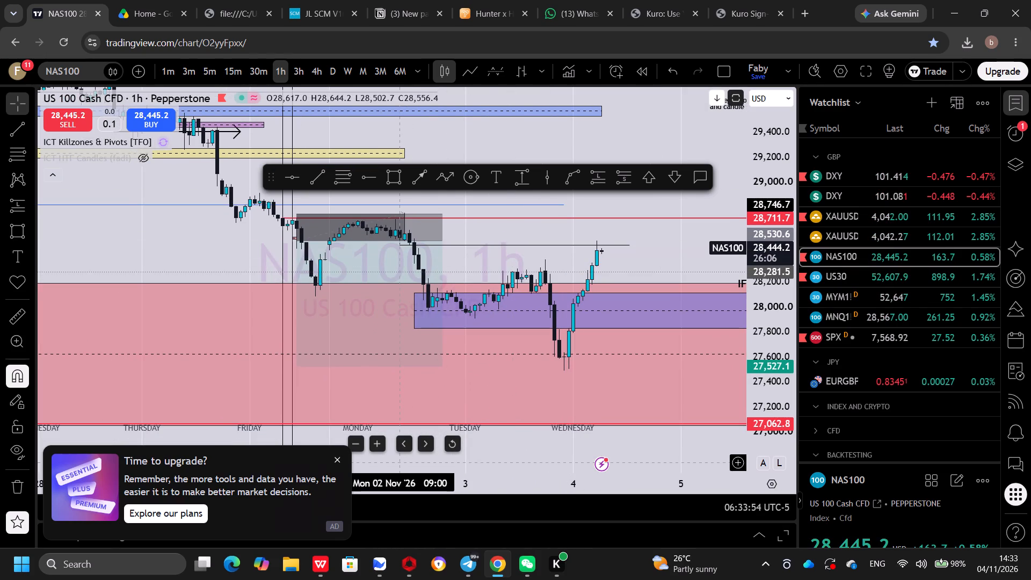
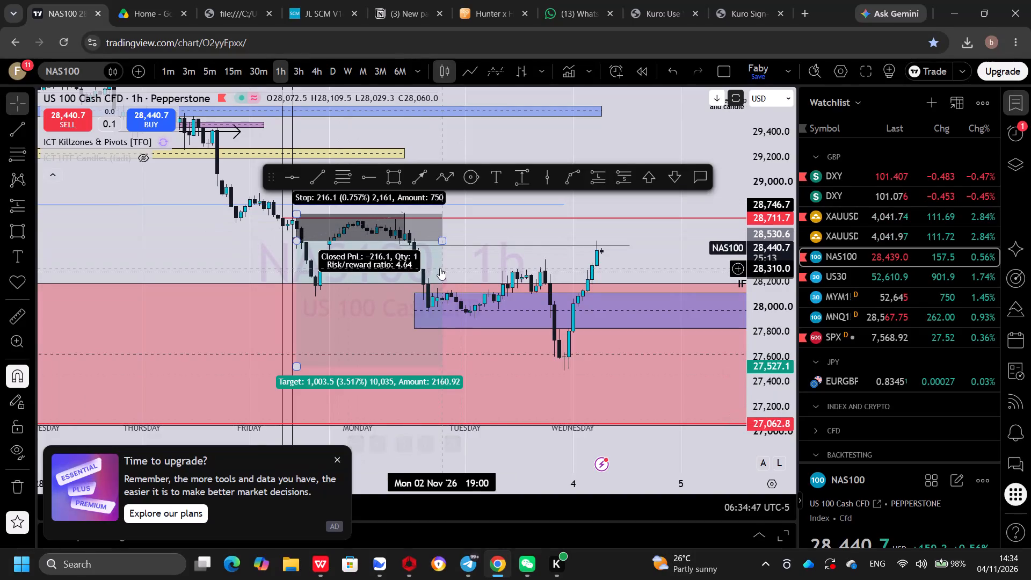
Draw a teal-filled rectangle from Tue 03 Nov 15:00 to Wed 04 Nov 14:00, spanning about 28,116 to 28,316.
{"action": "left_click", "coordinate": [392, 168]}
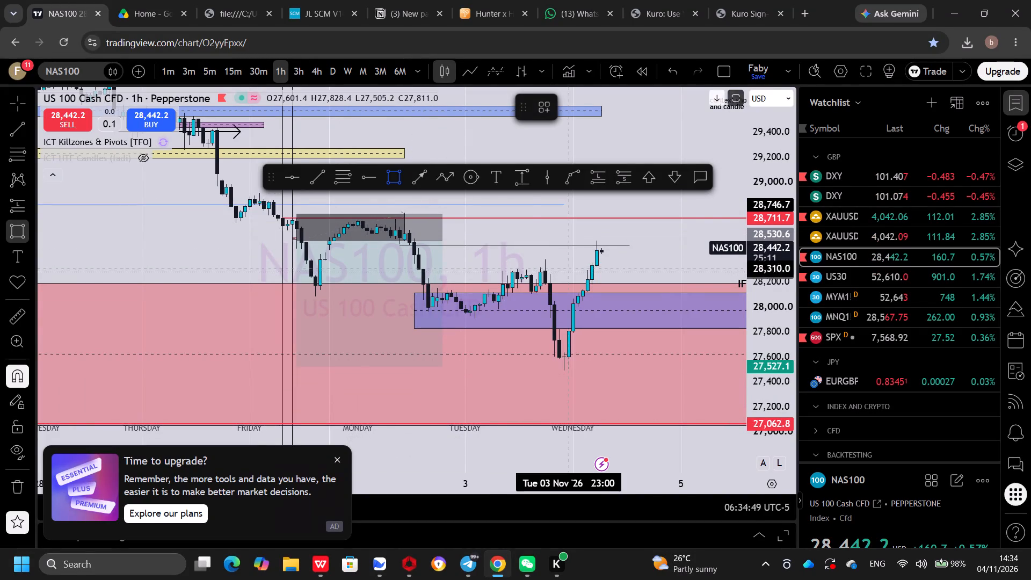
{"action": "left_click_drag", "start_coordinate": [540, 266], "coordinate": [534, 296]}
{"action": "left_click", "coordinate": [534, 296]}
{"action": "left_click_drag", "start_coordinate": [540, 277], "coordinate": [638, 269]}
{"action": "left_click", "coordinate": [597, 114]}
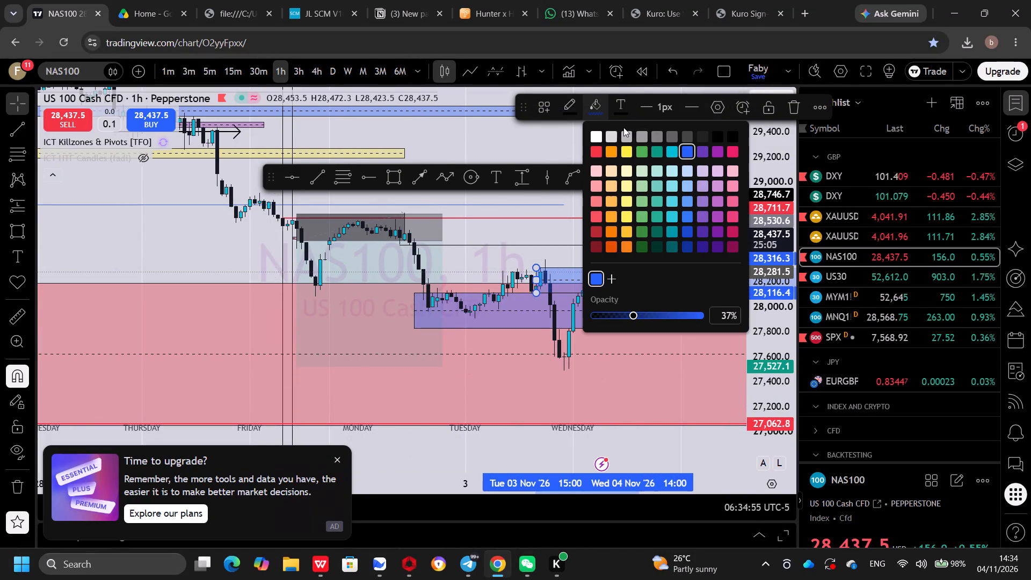
{"action": "left_click", "coordinate": [656, 155]}
{"action": "left_click", "coordinate": [653, 246]}
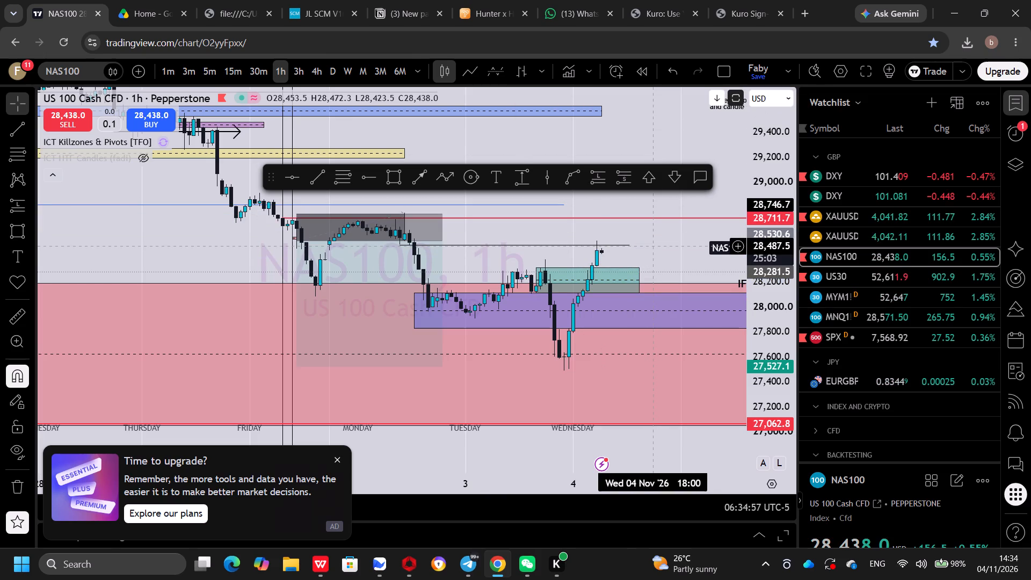
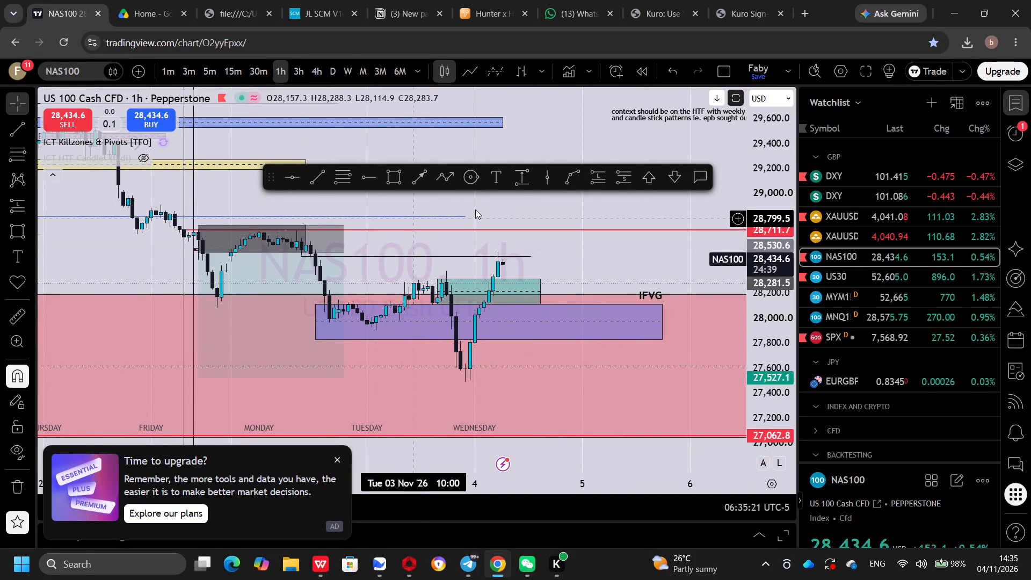
Move the floating drawing toolbar up to the chart's upper edge, clear of the candles.
{"action": "left_click_drag", "start_coordinate": [271, 181], "coordinate": [323, 155]}
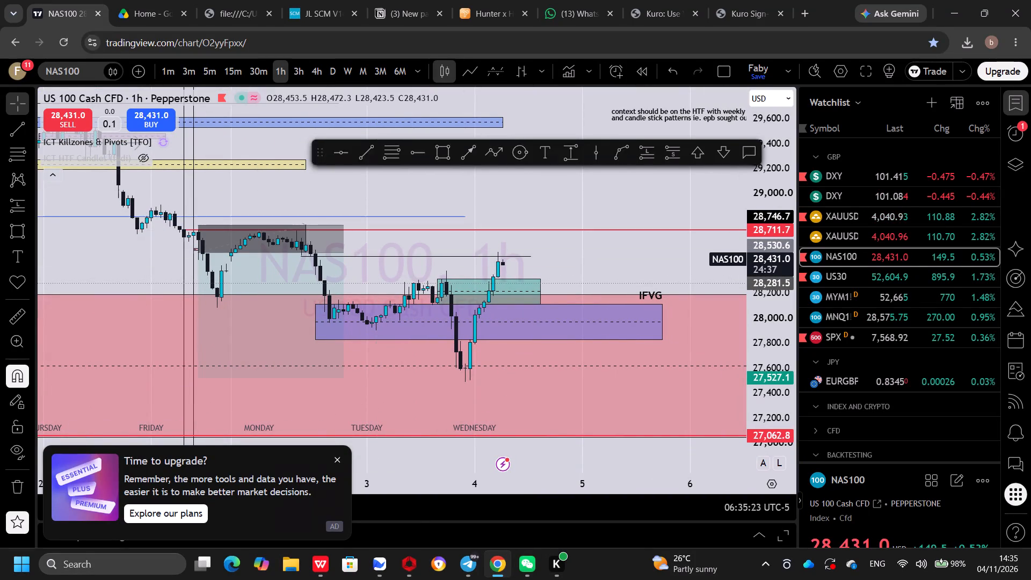
{"action": "left_click_drag", "start_coordinate": [323, 155], "coordinate": [343, 127]}
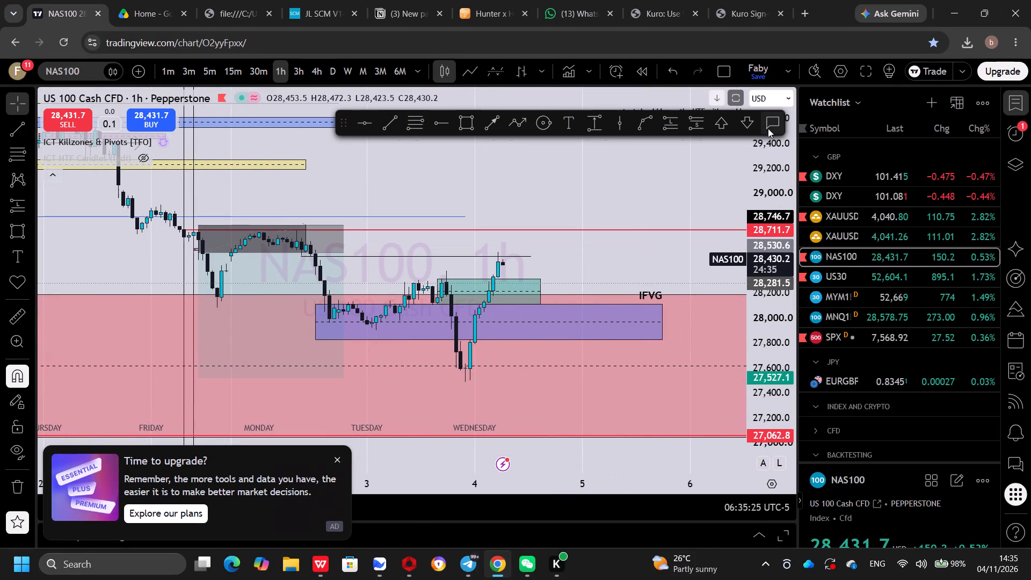
Add a callout pointing at Monday's high near 28,754.6, with its box at about 29,111.6, and start its text with "Monday sweeps".
{"action": "left_click", "coordinate": [772, 126]}
{"action": "left_click", "coordinate": [305, 222]}
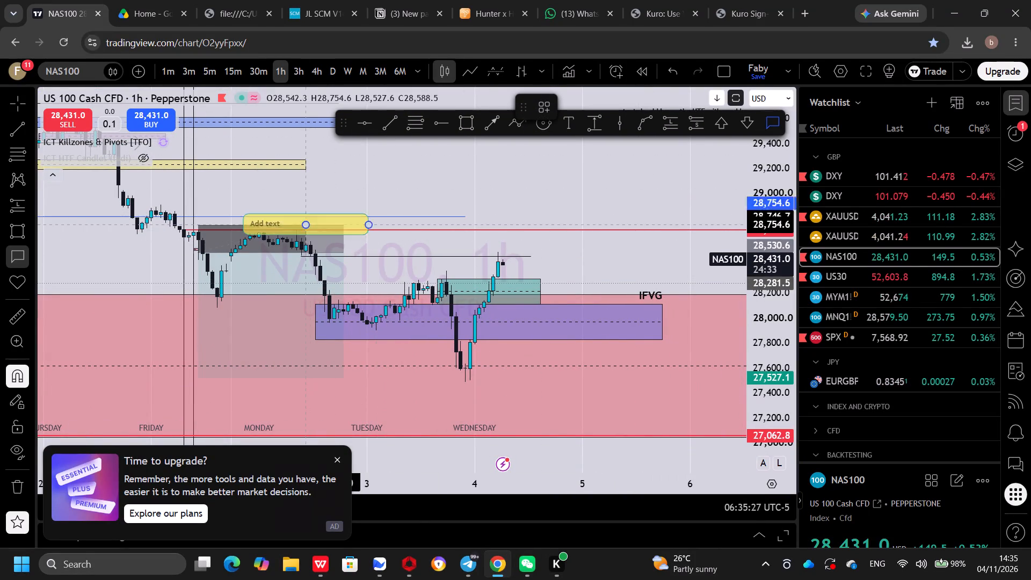
{"action": "left_click", "coordinate": [408, 179]}
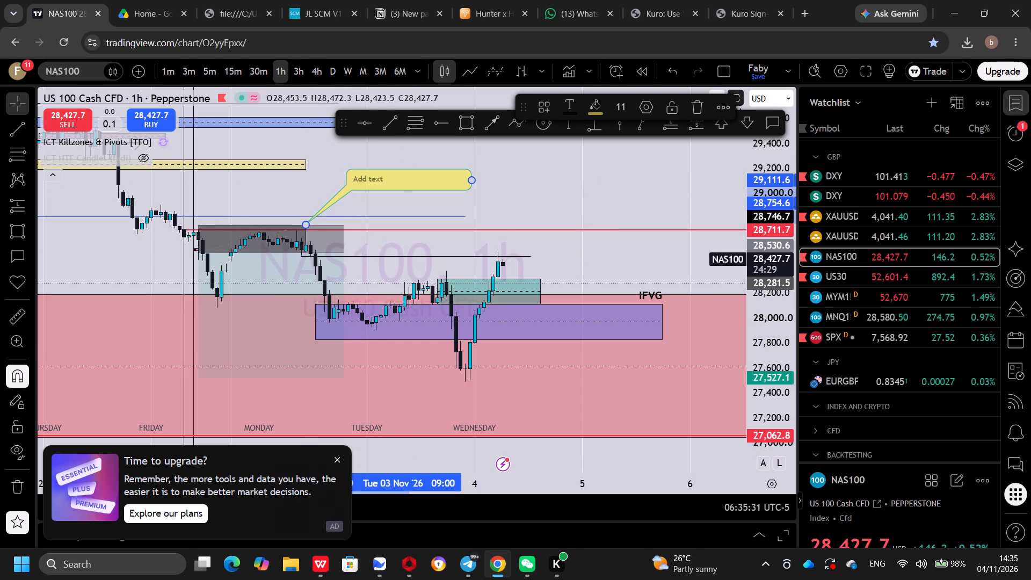
{"action": "key", "text": "m"}
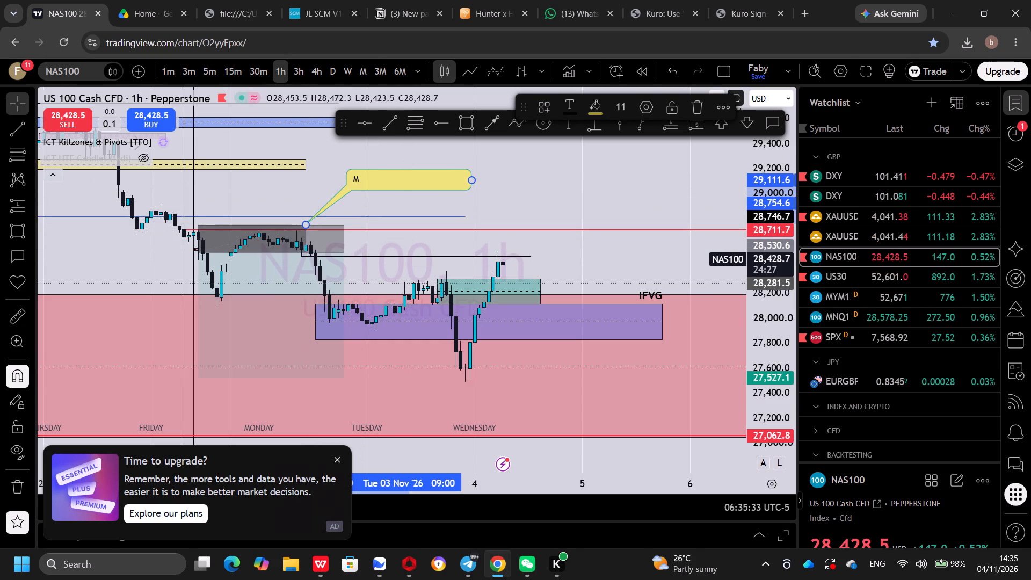
{"action": "type", "text": "onday sweeps"}
{"action": "key", "text": "space"}
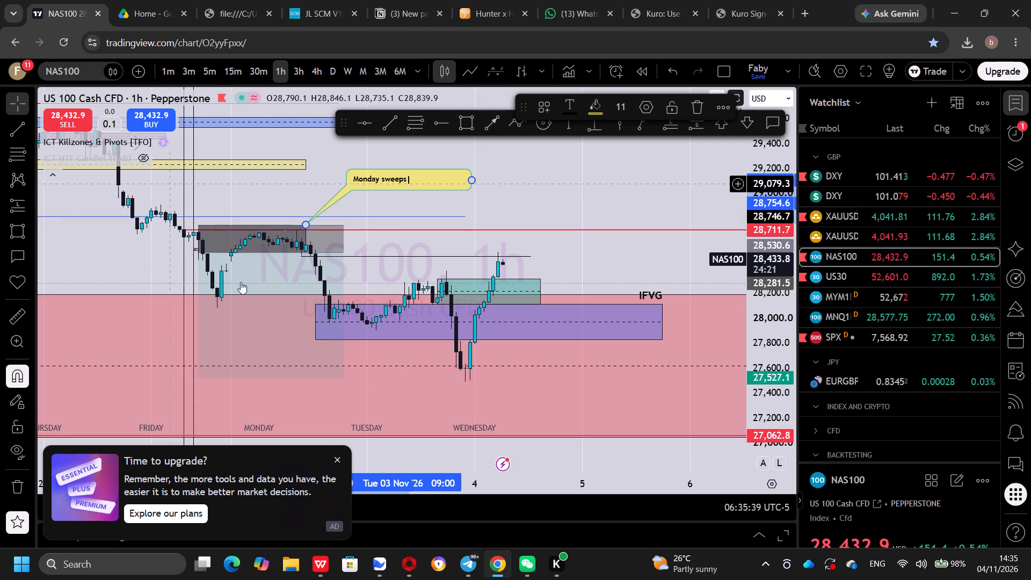
Switch the NAS100 chart to the 30-minute timeframe, with Friday through Wednesday in view.
{"action": "left_click_drag", "start_coordinate": [445, 482], "coordinate": [513, 482]}
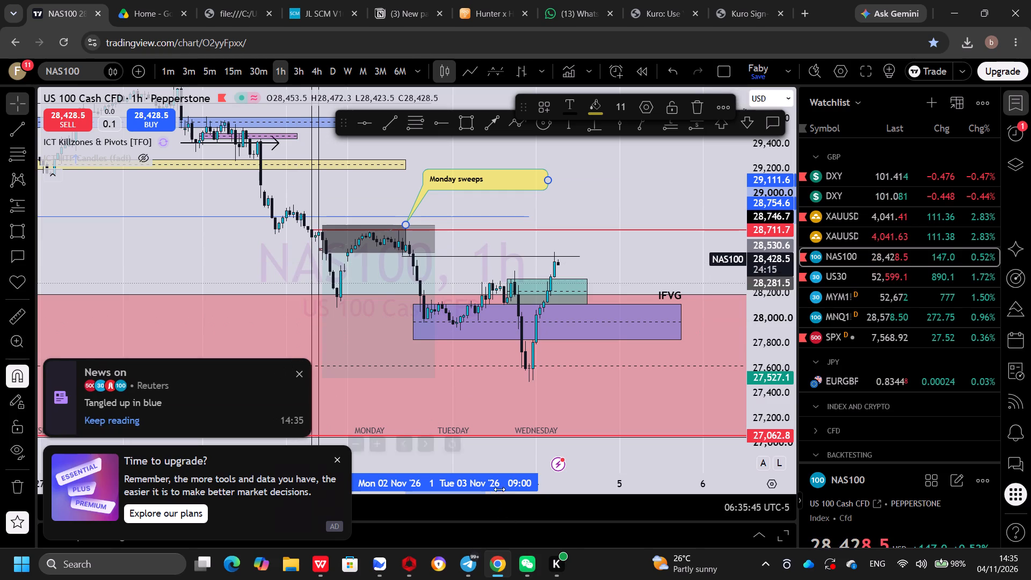
{"action": "left_click_drag", "start_coordinate": [500, 487], "coordinate": [547, 481]}
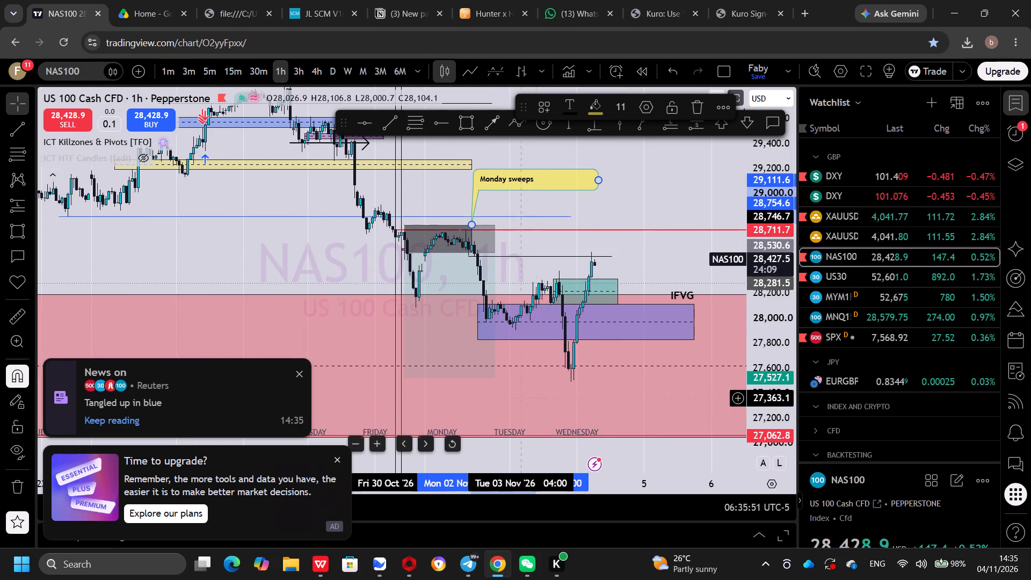
{"action": "left_click", "coordinate": [253, 71]}
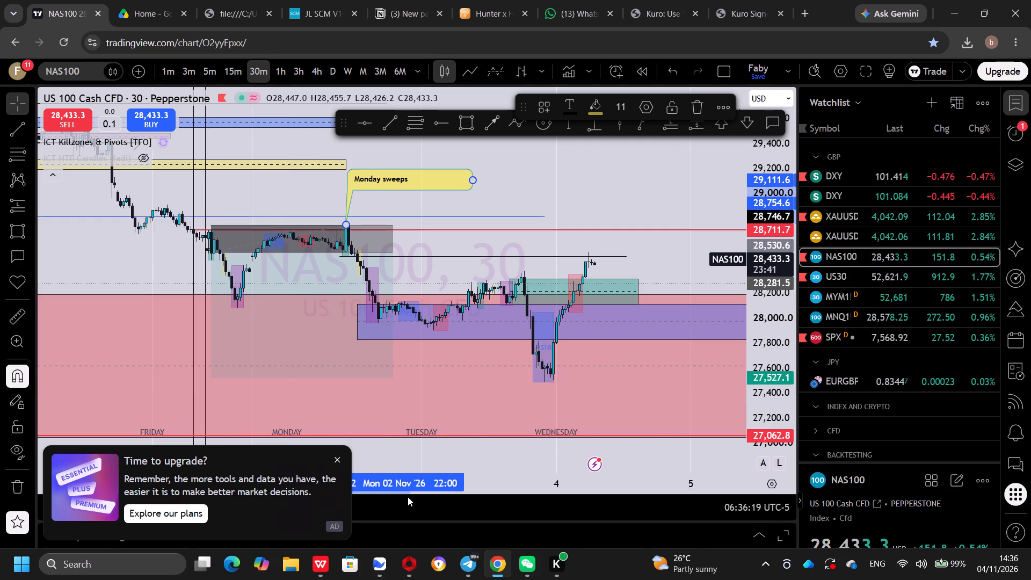
{"action": "left_click_drag", "start_coordinate": [419, 487], "coordinate": [527, 475]}
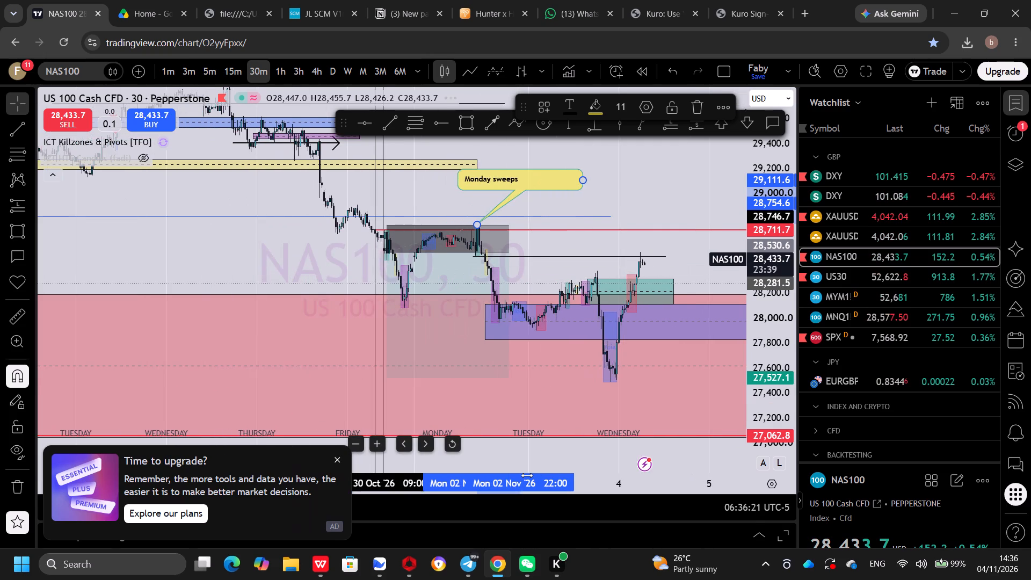
{"action": "left_click_drag", "start_coordinate": [527, 475], "coordinate": [453, 466]}
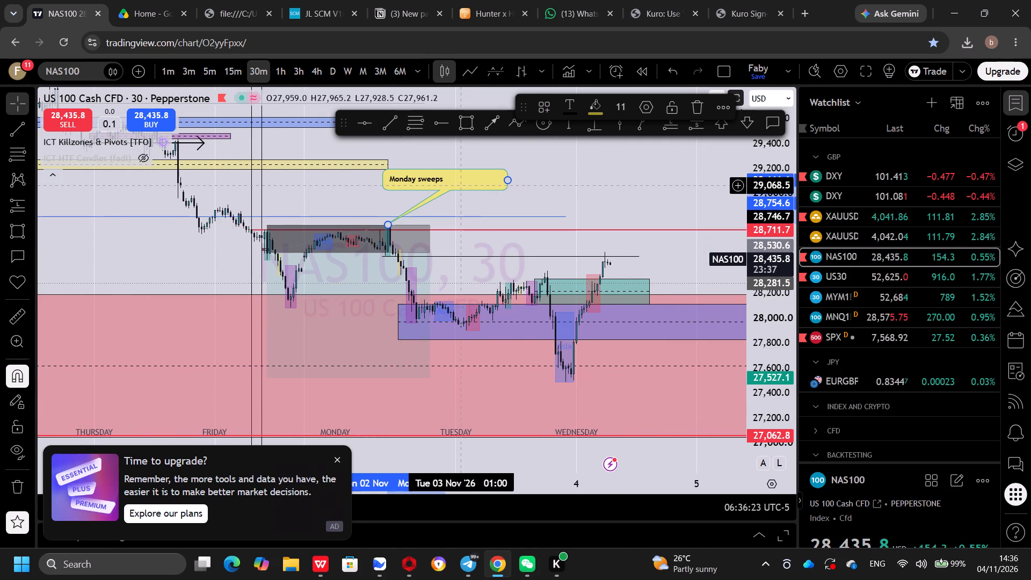
Extend the callout's text to read "Monday sweeps Friday ny session high and we see a mss for lower prices".
{"action": "left_click", "coordinate": [461, 185]}
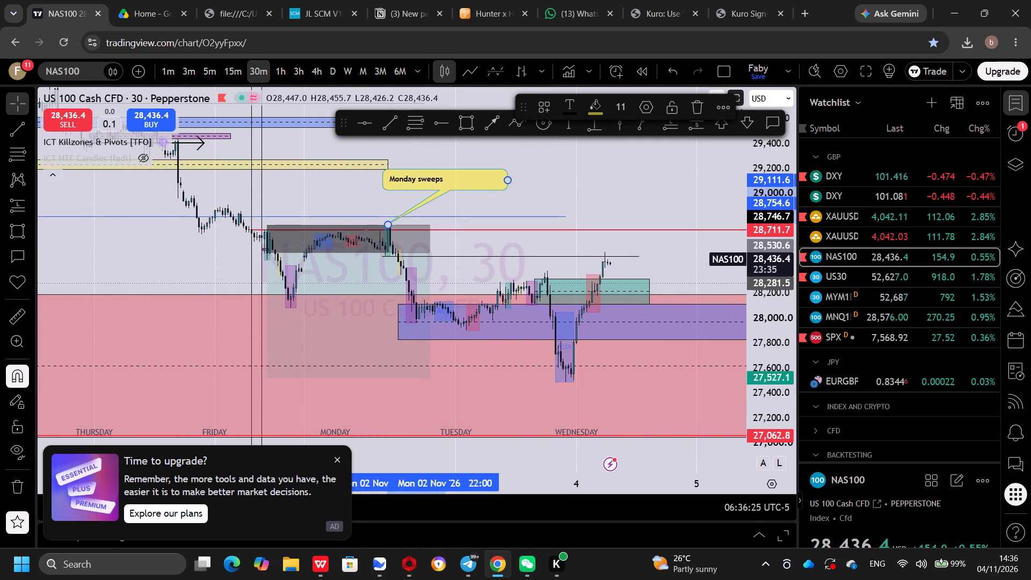
{"action": "key", "text": "f"}
{"action": "type", "text": "riday"}
{"action": "key", "text": "space"}
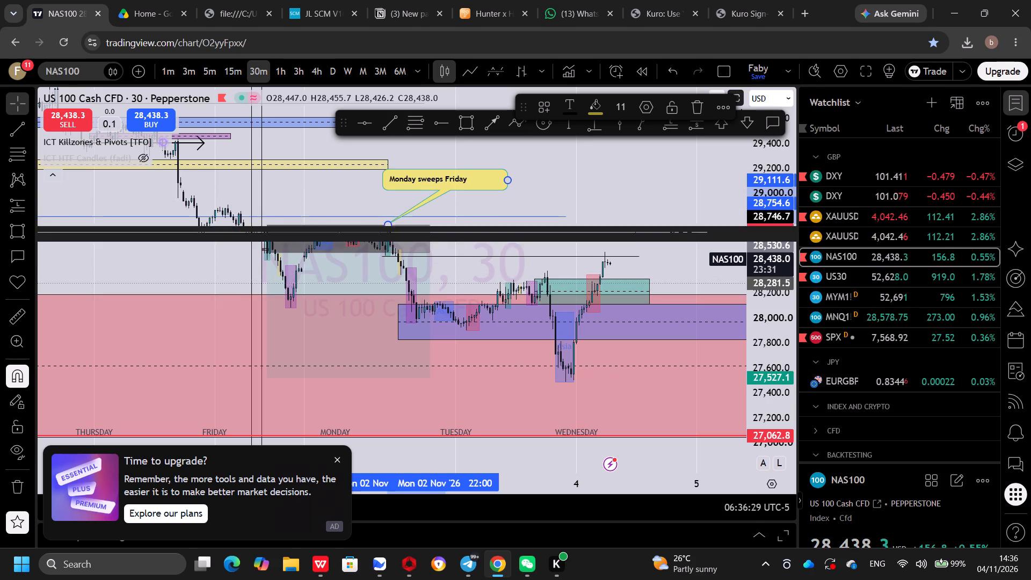
{"action": "type", "text": "ny session high and we see"}
{"action": "key", "text": "space"}
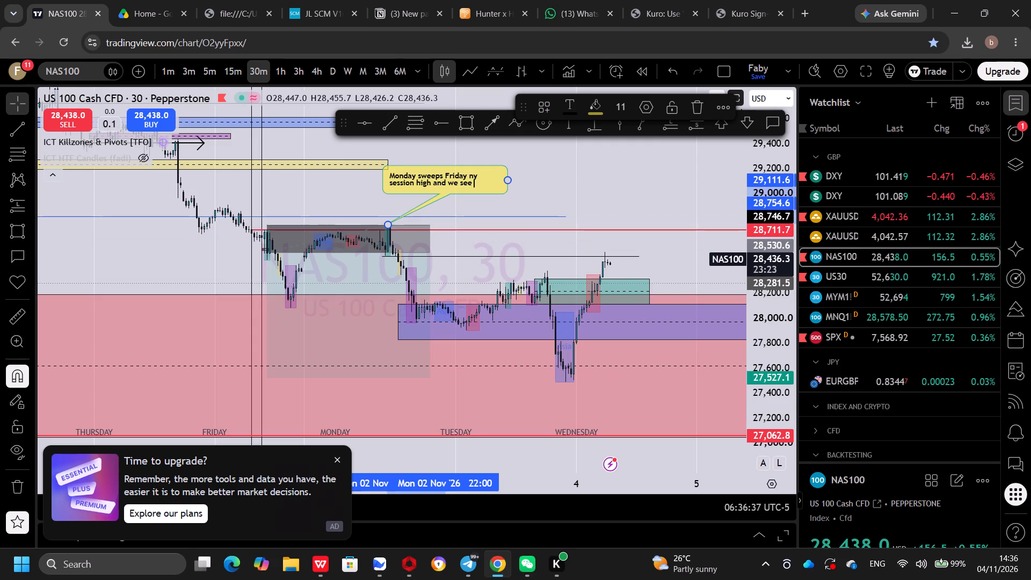
{"action": "type", "text": "s"}
{"action": "key", "text": "space"}
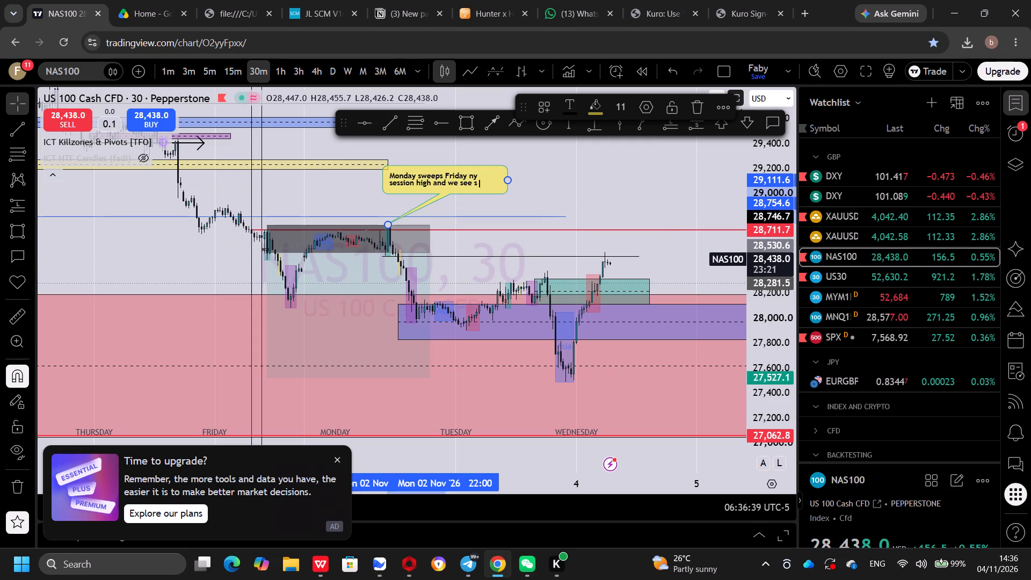
{"action": "key", "text": "BackSpace"}
{"action": "key", "text": "BackSpace"}
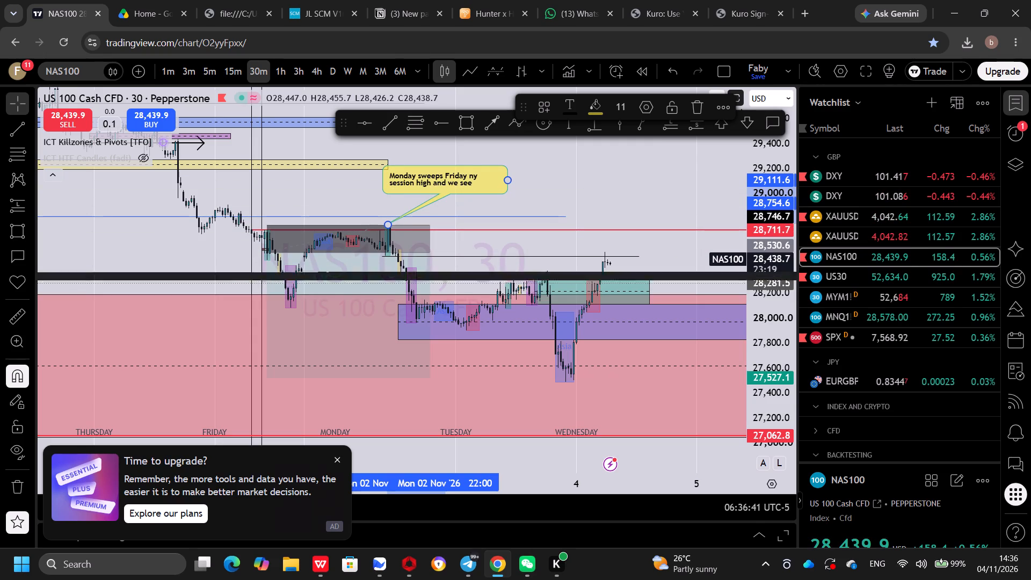
{"action": "type", "text": "a mss"}
{"action": "key", "text": "space"}
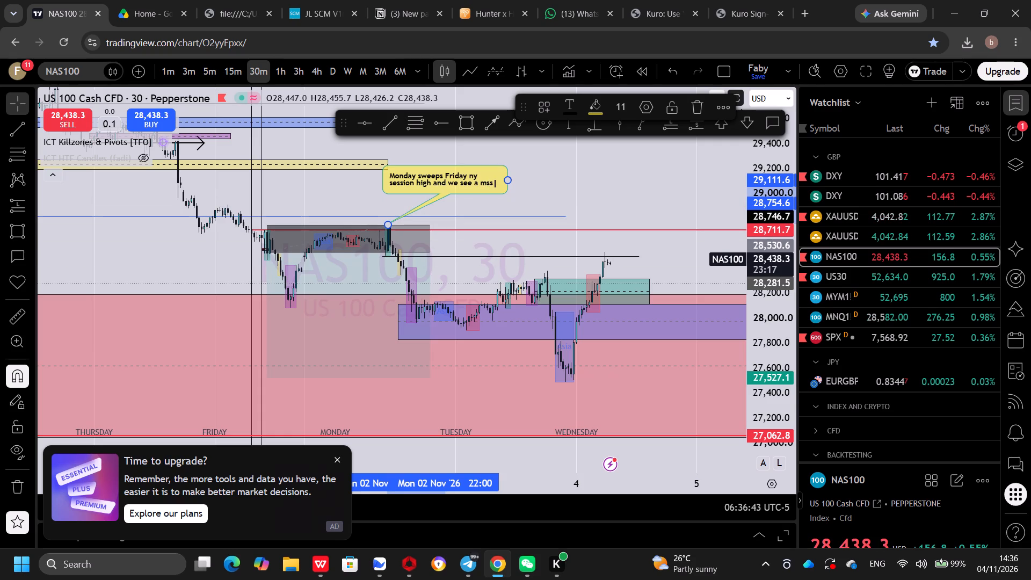
{"action": "type", "text": "for lower"}
{"action": "key", "text": "space"}
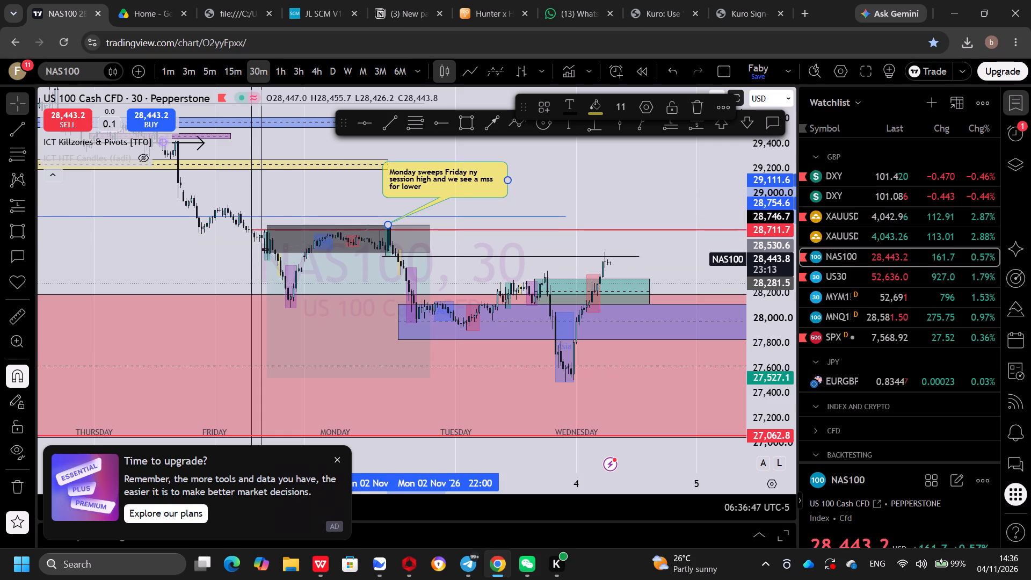
{"action": "type", "text": "prices"}
{"action": "left_click", "coordinate": [556, 209]}
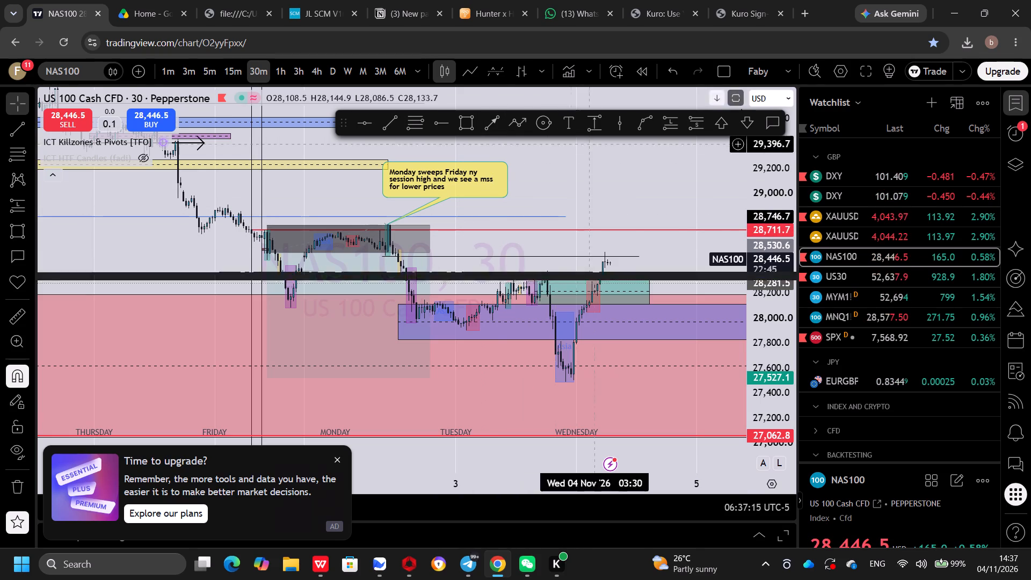
Add a second callout pointing at Monday's consolidation near 28,622.9, with its box below Friday's candles at about 28,293.8.
{"action": "left_click", "coordinate": [768, 127]}
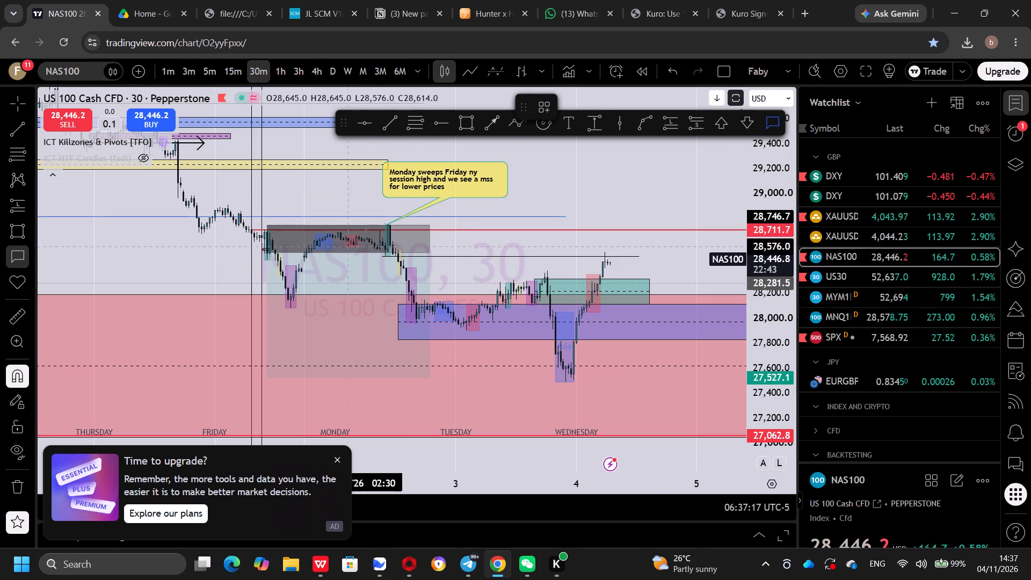
{"action": "left_click", "coordinate": [325, 248]}
{"action": "left_click", "coordinate": [191, 281]}
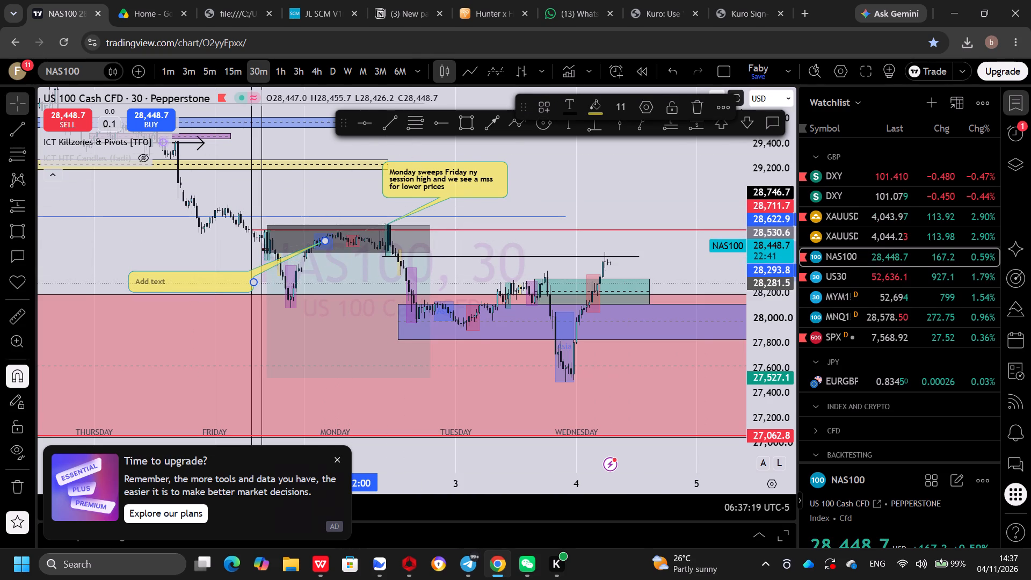
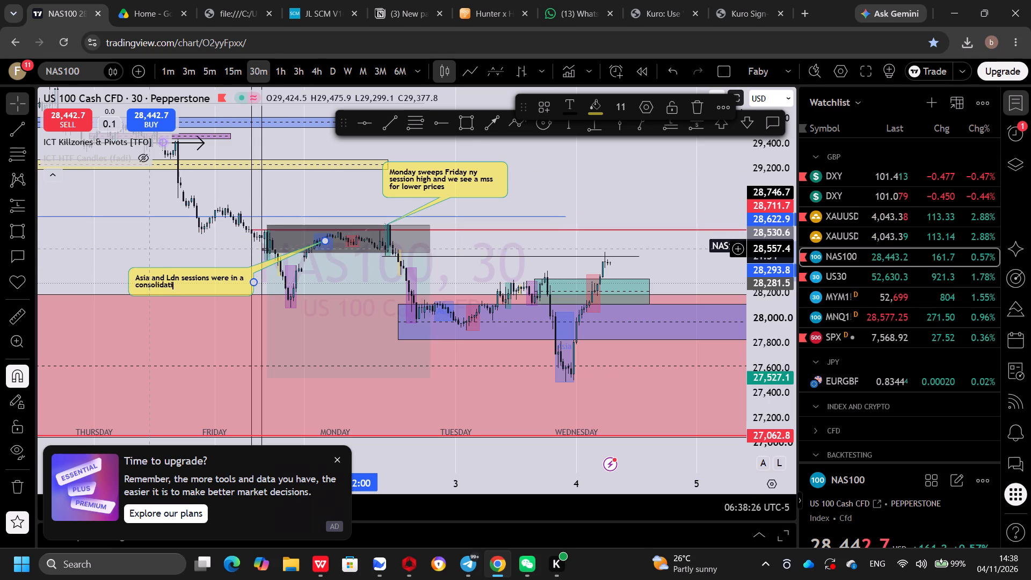
Complete the callout's text as "Asia and Ldn sessions were in a consolidation and we see price sweep their highs and then a displacement post NY session".
{"action": "key", "text": "BackSpace"}
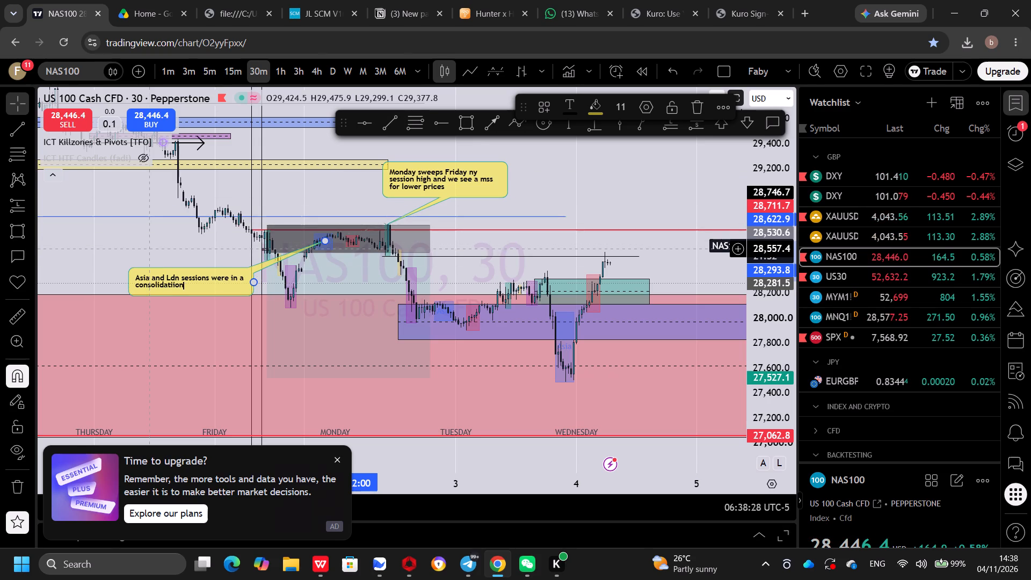
{"action": "key", "text": "BackSpace"}
{"action": "key", "text": "BackSpace"}
{"action": "key", "text": "BackSpace"}
{"action": "type", "text": "on and we see"}
{"action": "key", "text": "space"}
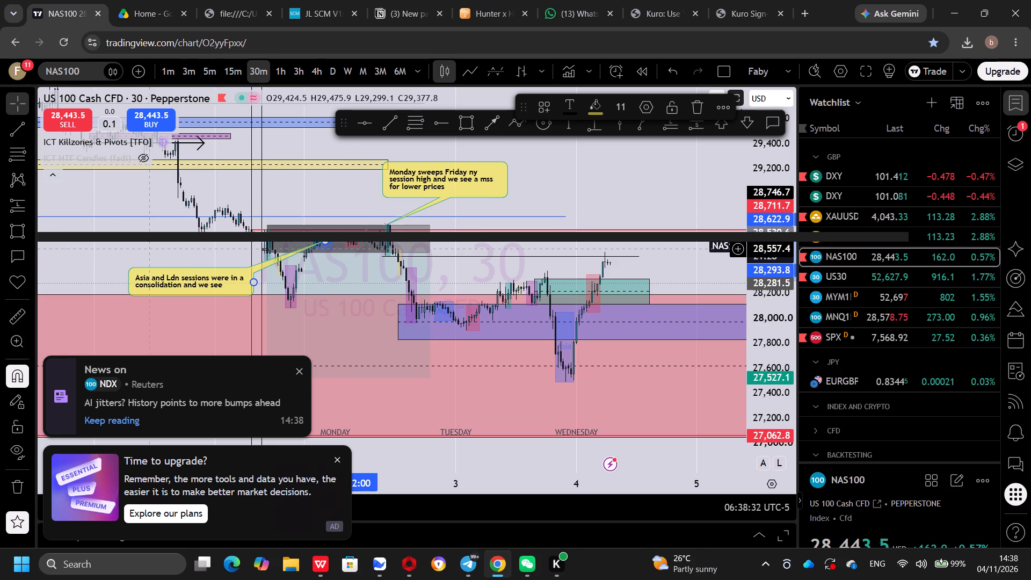
{"action": "type", "text": "price"}
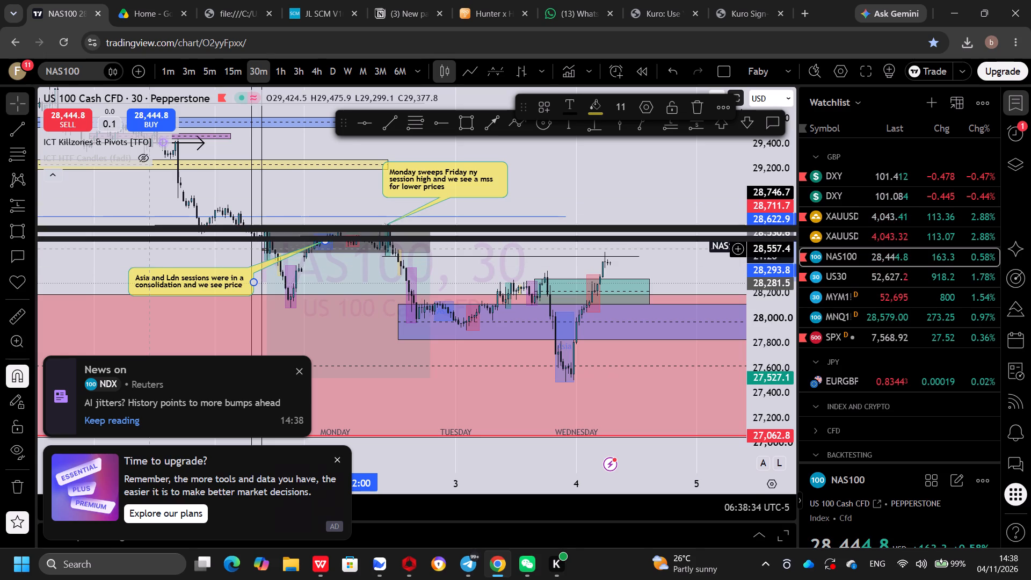
{"action": "key", "text": "space"}
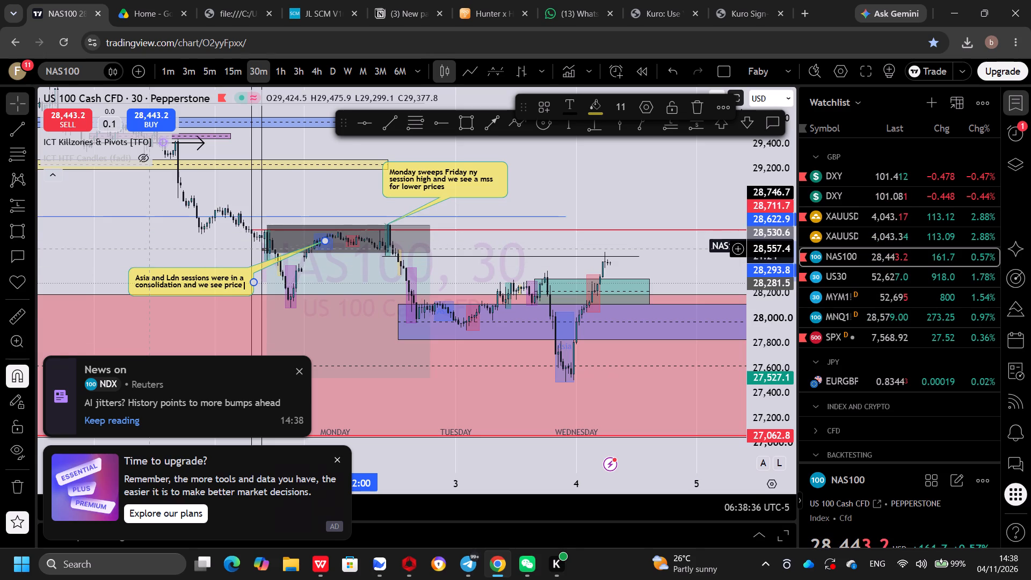
{"action": "type", "text": "sweep their highs and"}
{"action": "key", "text": "space"}
{"action": "type", "text": "then a"}
{"action": "key", "text": "space"}
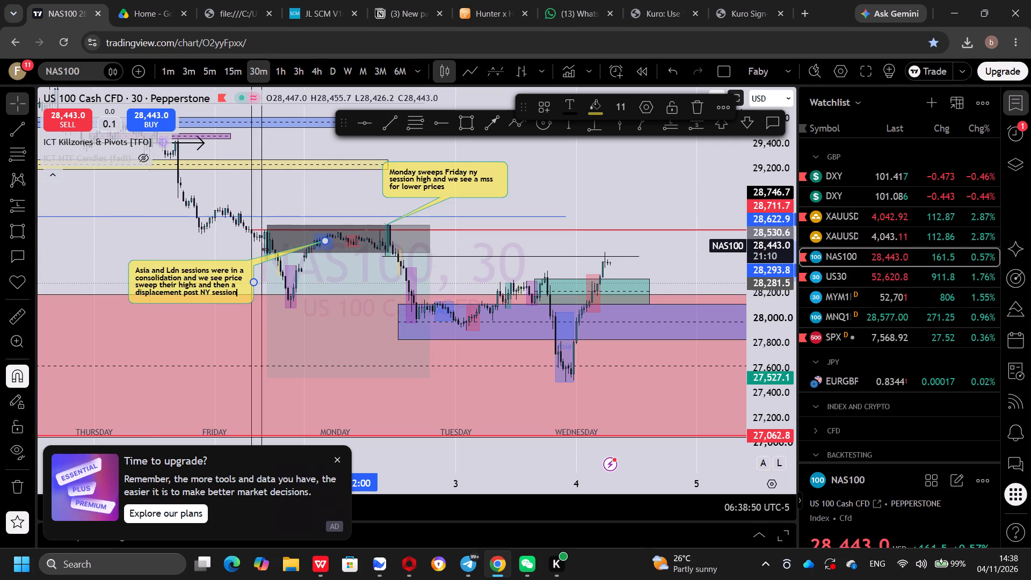
{"action": "left_click", "coordinate": [162, 207]}
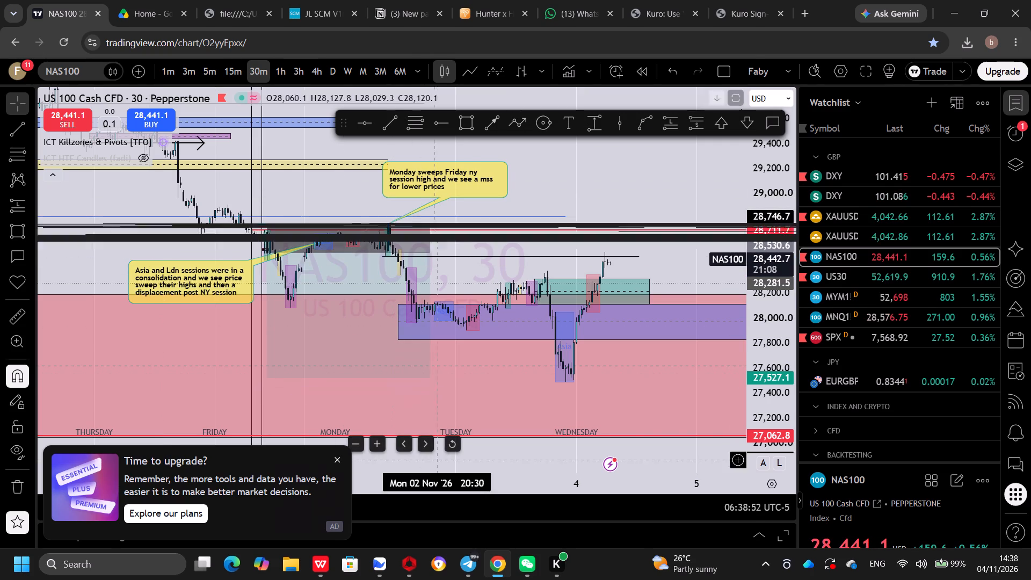
On the weekly NAS100 chart, stretch the red zone's sides so it spans 29 Jun '26 to 30 Aug '27.
{"action": "left_click_drag", "start_coordinate": [453, 479], "coordinate": [408, 480]}
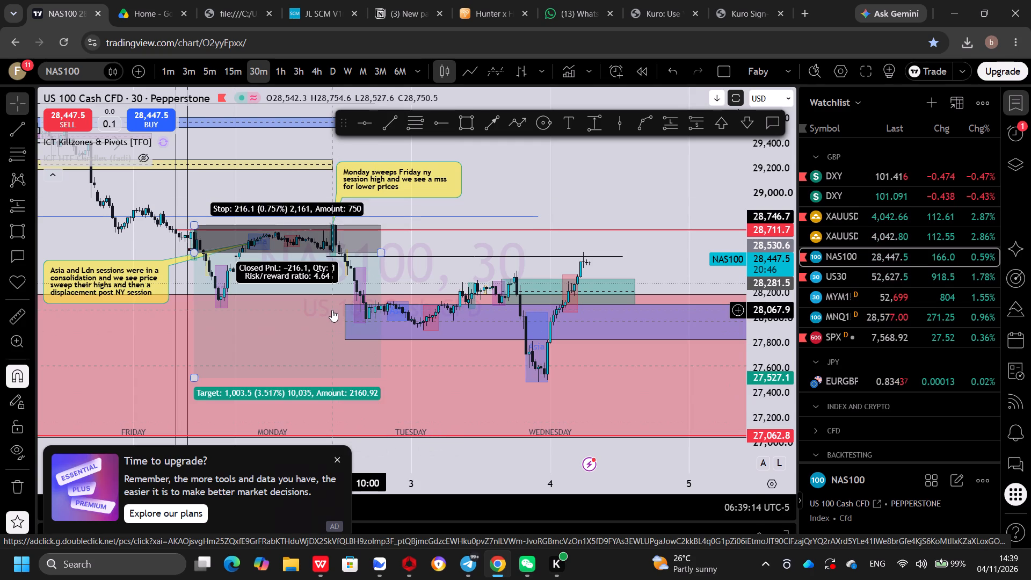
{"action": "left_click", "coordinate": [425, 277]}
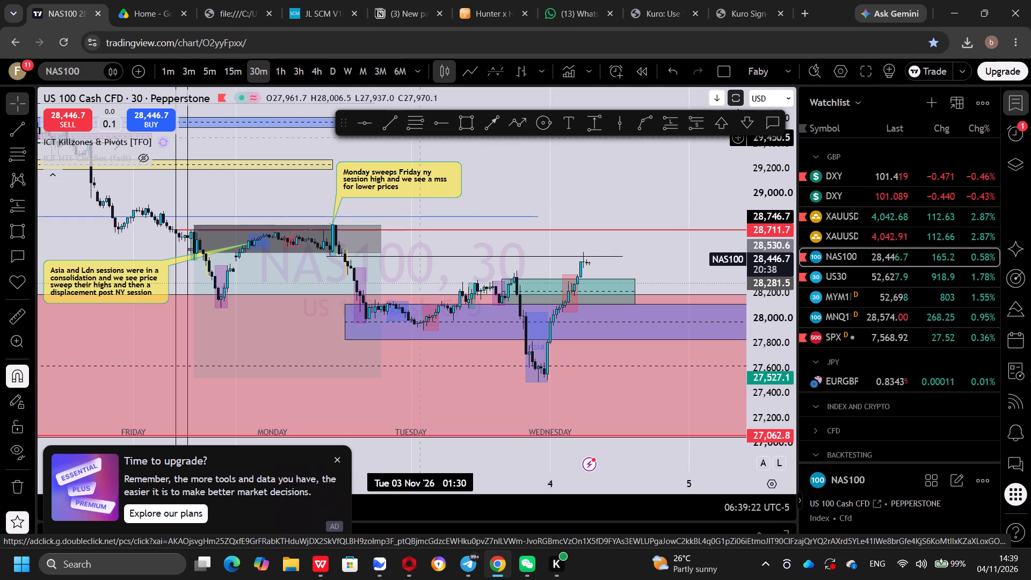
{"action": "left_click", "coordinate": [329, 66]}
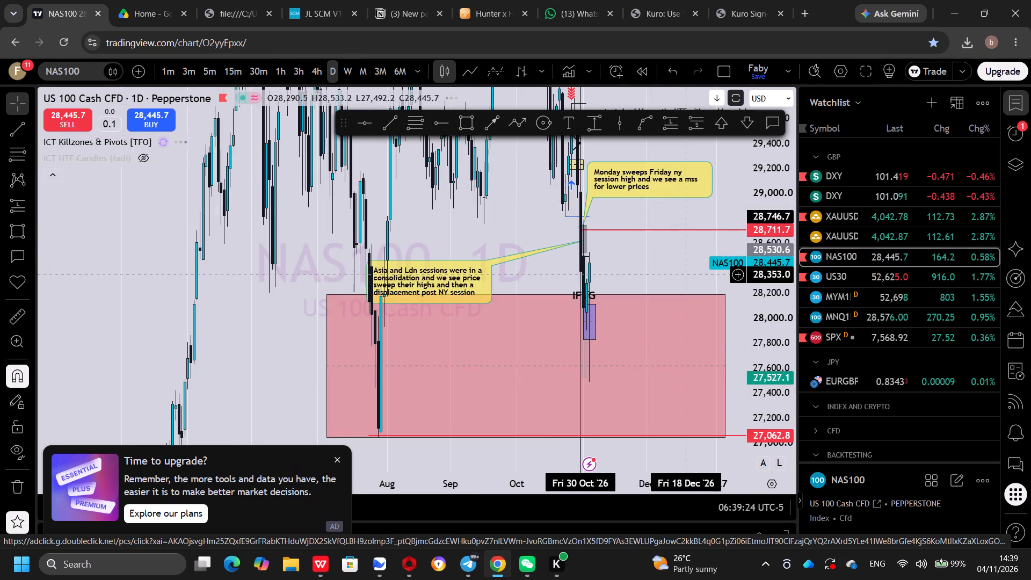
{"action": "left_click", "coordinate": [351, 77]}
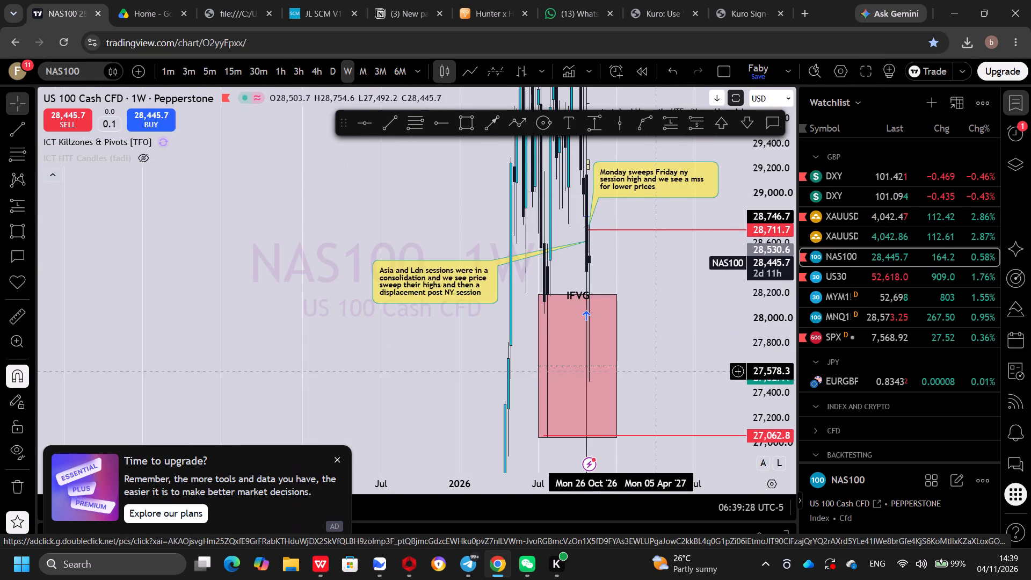
{"action": "left_click_drag", "start_coordinate": [615, 365], "coordinate": [662, 358]}
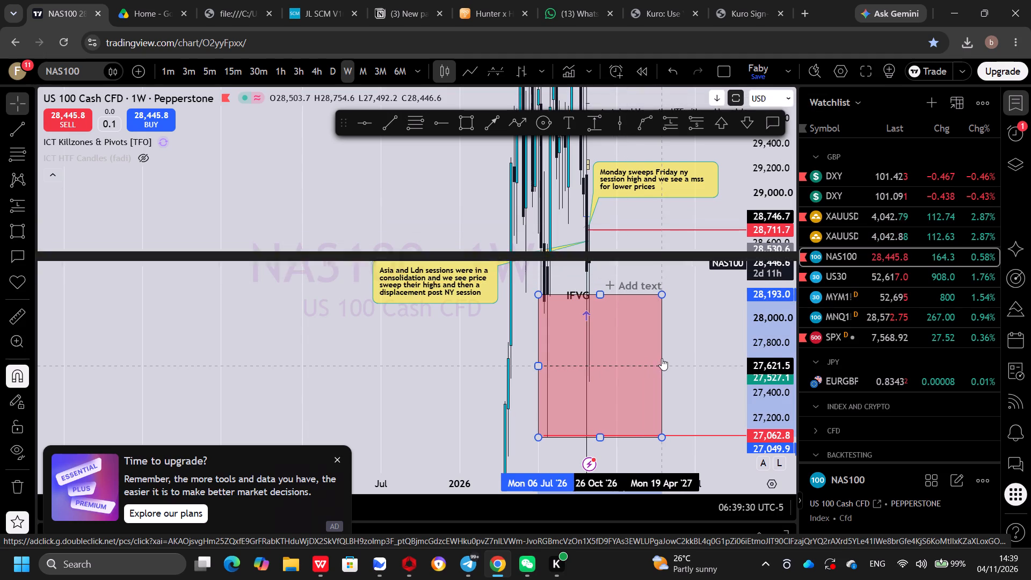
{"action": "left_click_drag", "start_coordinate": [539, 437], "coordinate": [541, 437]}
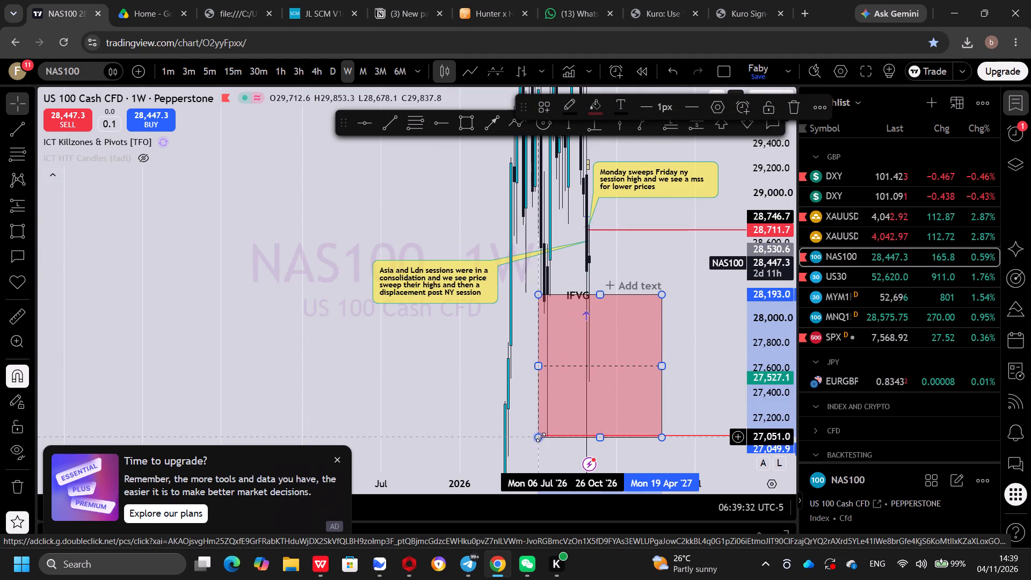
{"action": "left_click_drag", "start_coordinate": [541, 437], "coordinate": [546, 437]}
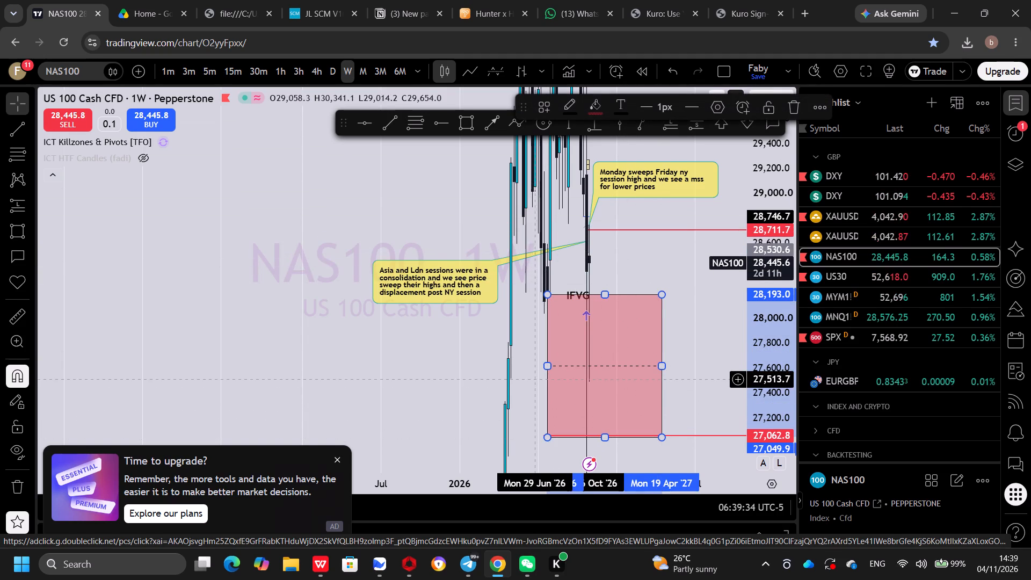
{"action": "left_click_drag", "start_coordinate": [549, 368], "coordinate": [534, 379]}
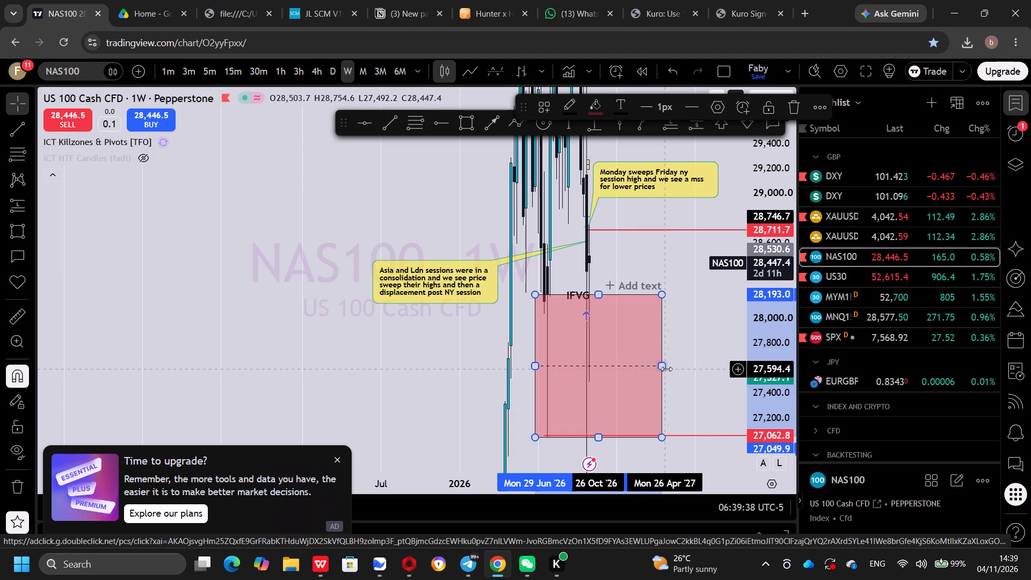
{"action": "left_click_drag", "start_coordinate": [664, 368], "coordinate": [720, 357]}
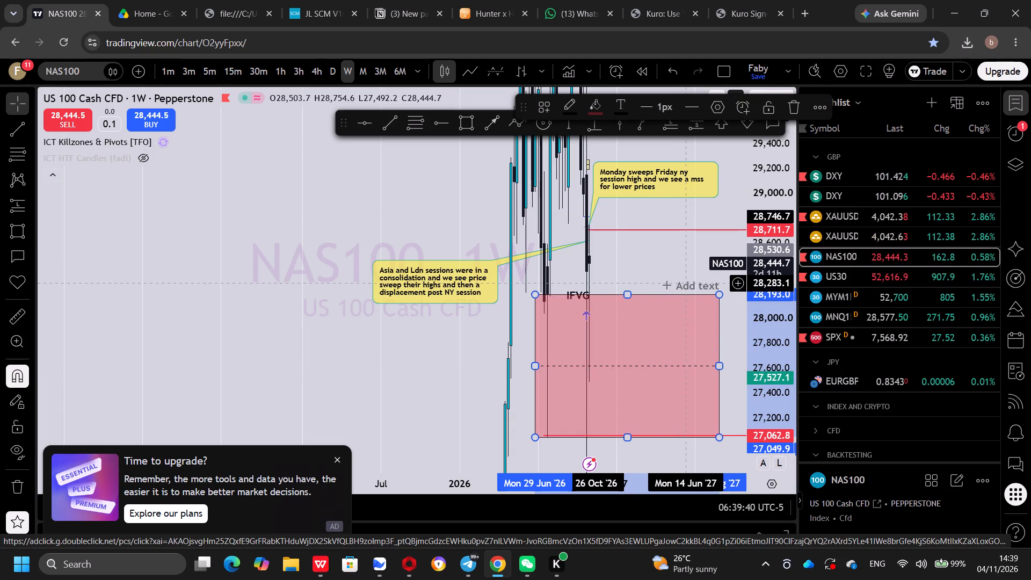
Label the red zone "weekly Rb".
{"action": "left_click", "coordinate": [685, 283]}
{"action": "type", "text": "weekly"}
{"action": "key", "text": "space"}
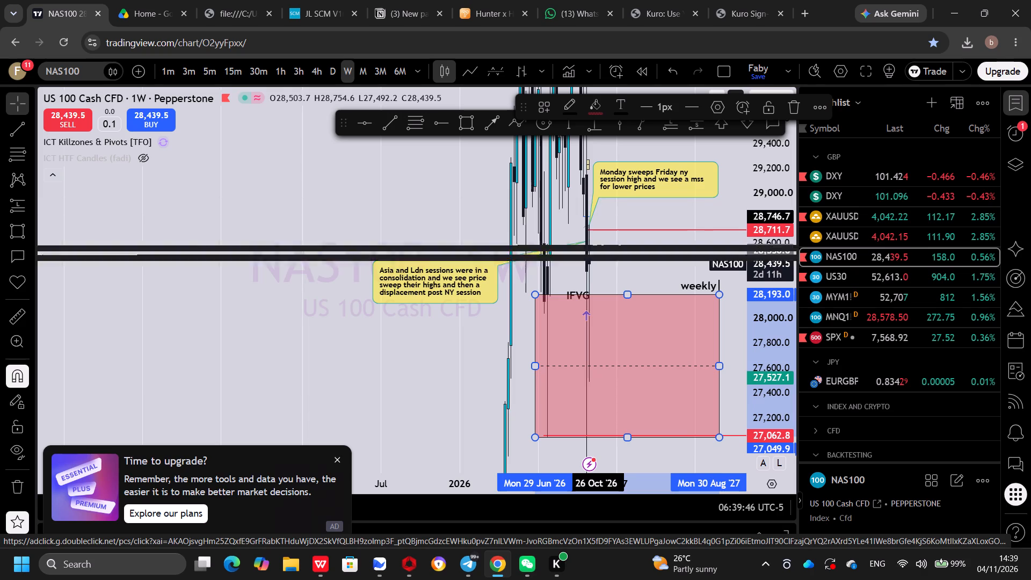
{"action": "key", "text": "r"}
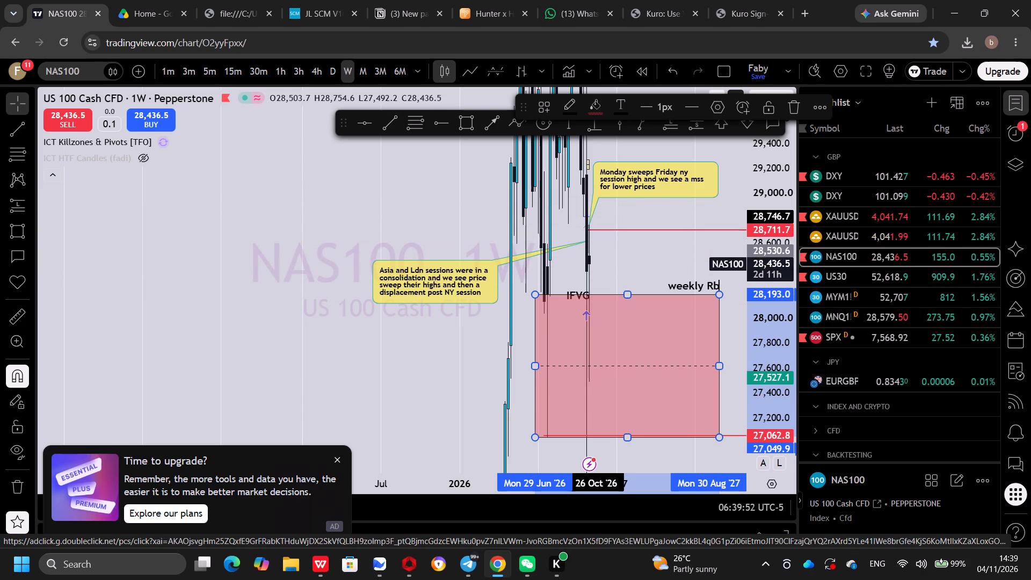
{"action": "left_click", "coordinate": [658, 262]}
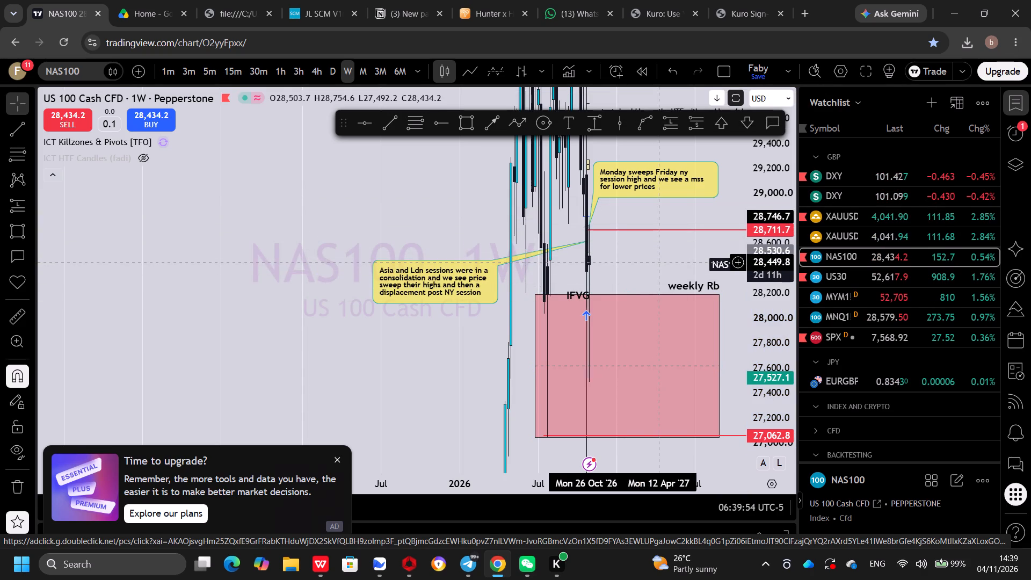
Add a callout pointing near the red zone's midline at about 27,648.2, with its box outside the zone at about 28,067.9.
{"action": "left_click_drag", "start_coordinate": [658, 262], "coordinate": [512, 240]}
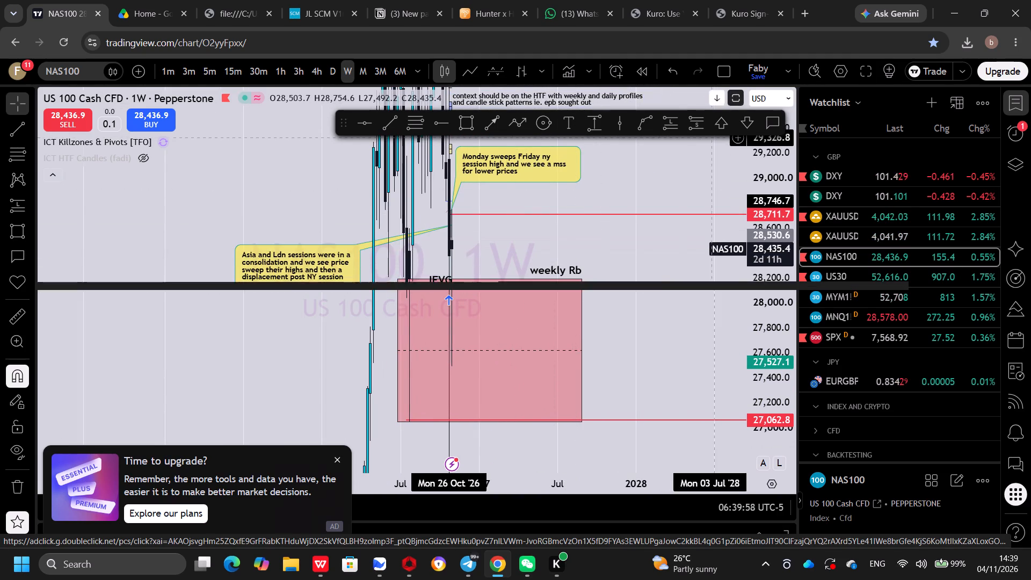
{"action": "left_click", "coordinate": [773, 135]}
{"action": "left_click", "coordinate": [772, 127]}
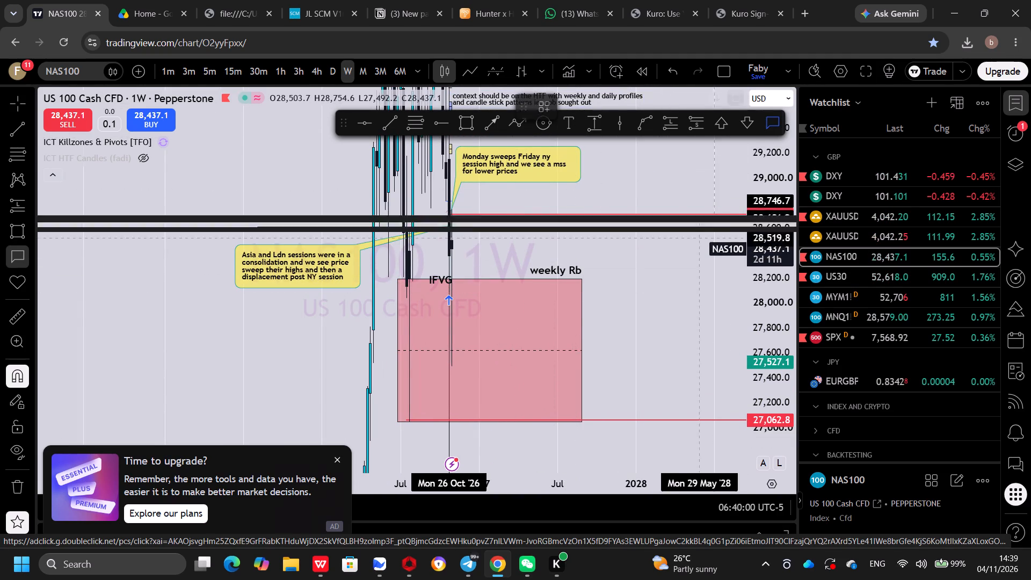
{"action": "left_click", "coordinate": [577, 318]}
{"action": "left_click", "coordinate": [678, 294]}
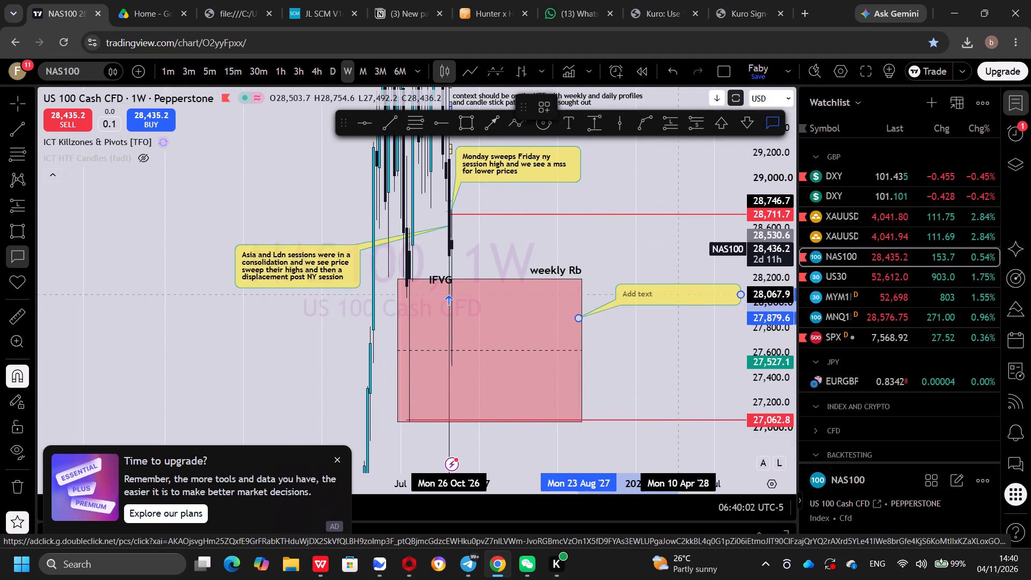
{"action": "left_click_drag", "start_coordinate": [580, 317], "coordinate": [569, 359]}
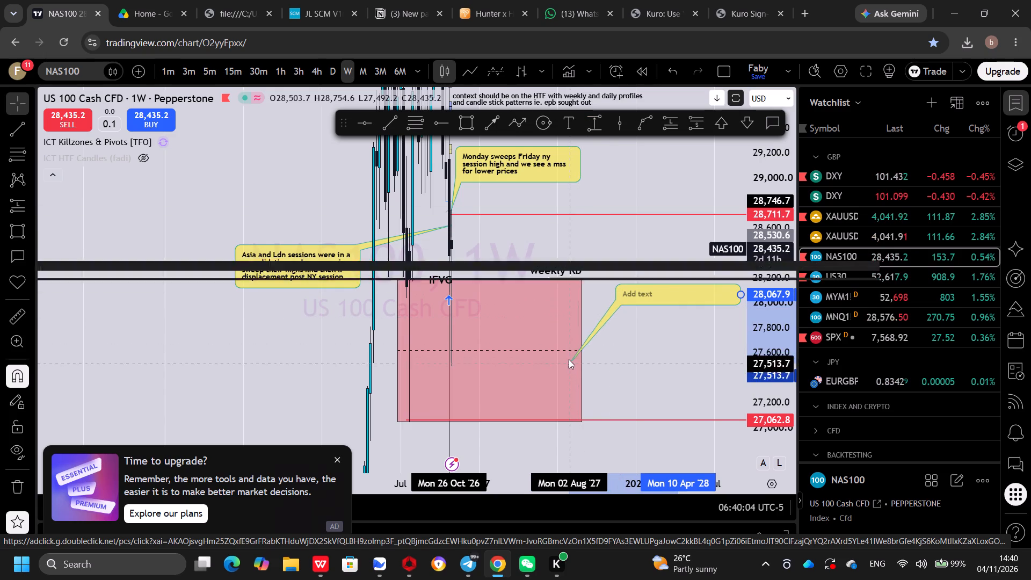
{"action": "left_click_drag", "start_coordinate": [569, 359], "coordinate": [571, 346]}
Enter the callout text "I was looking for the weekly swing low wick MT to act as a DOL and happy to see price gravitate to the area".
{"action": "left_click", "coordinate": [645, 298]}
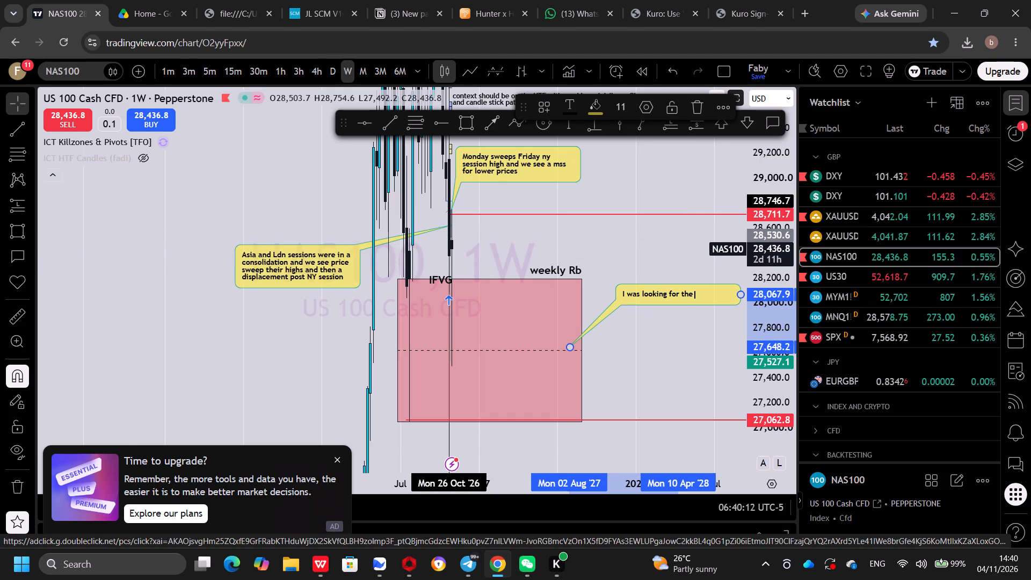
{"action": "type", "text": "weekly"}
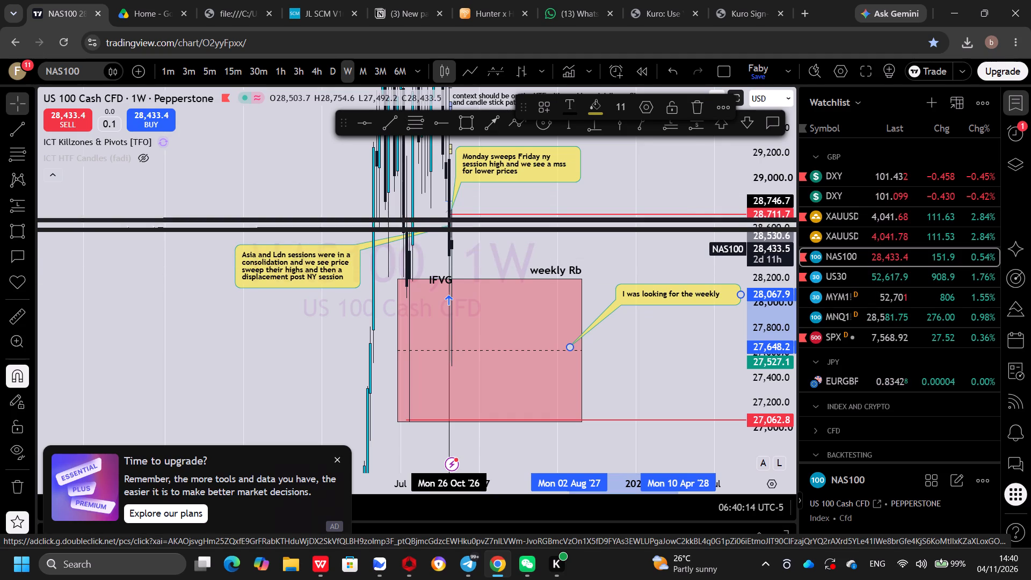
{"action": "key", "text": "space"}
{"action": "type", "text": "swing low wick to act as a"}
{"action": "key", "text": "space"}
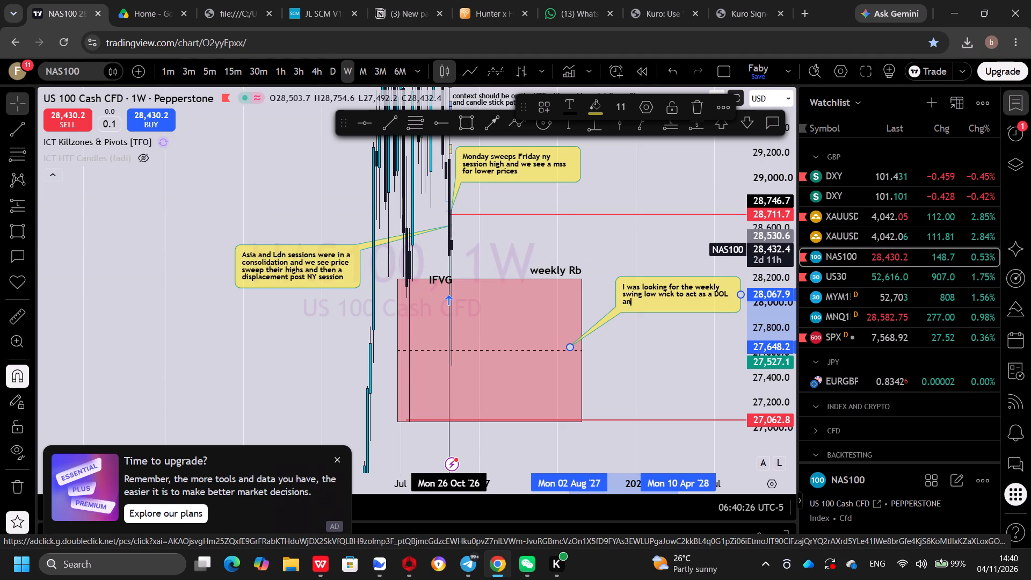
{"action": "left_click", "coordinate": [677, 292]}
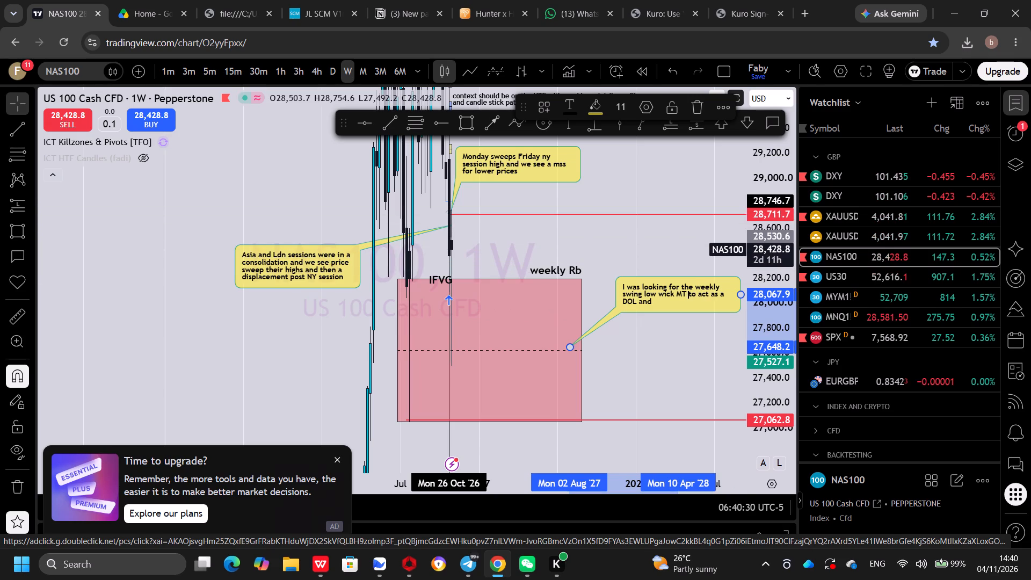
{"action": "left_click", "coordinate": [666, 300]}
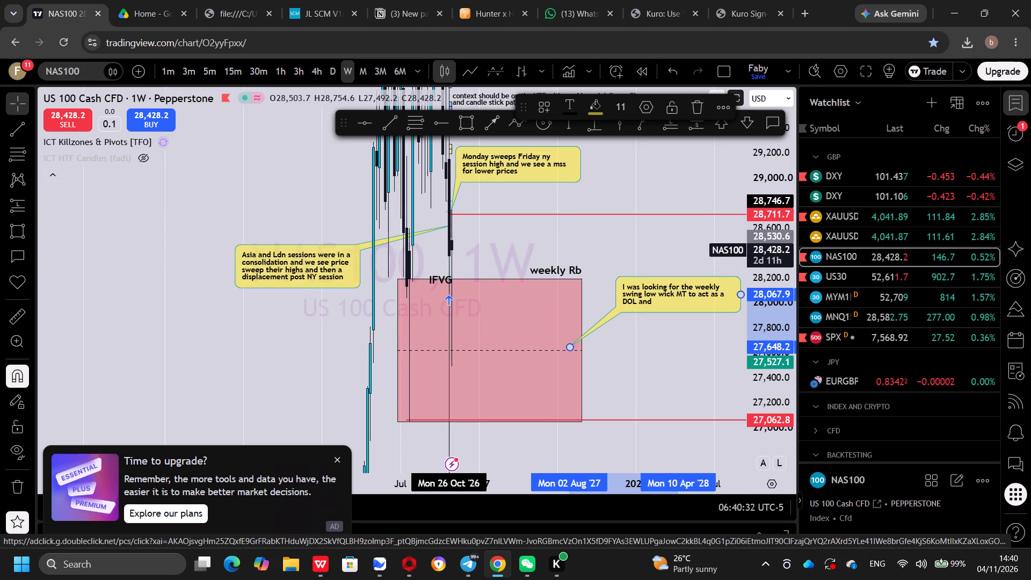
{"action": "type", "text": "happy to see price ga"}
{"action": "key", "text": "BackSpace"}
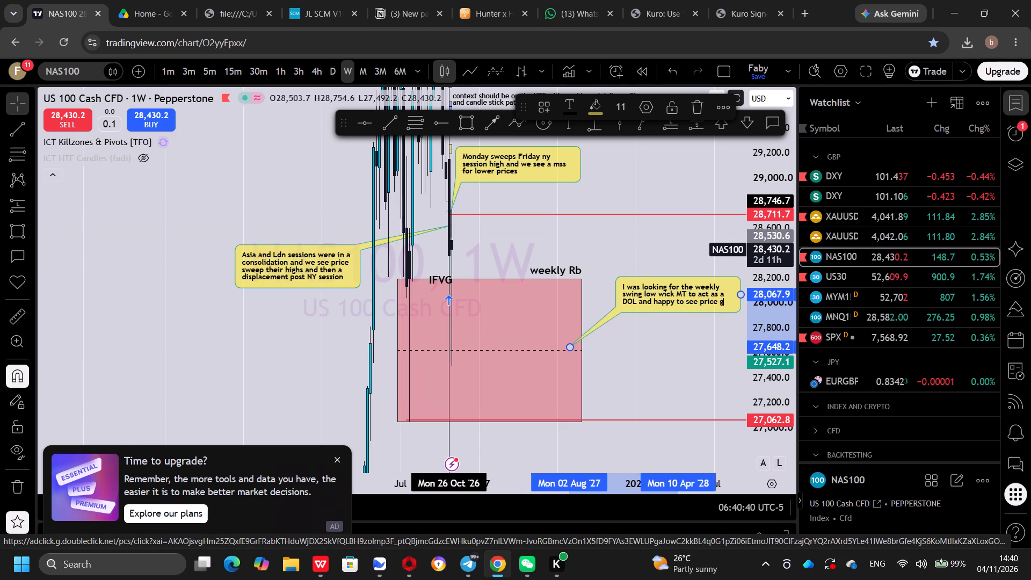
{"action": "type", "text": "ravitate to the area"}
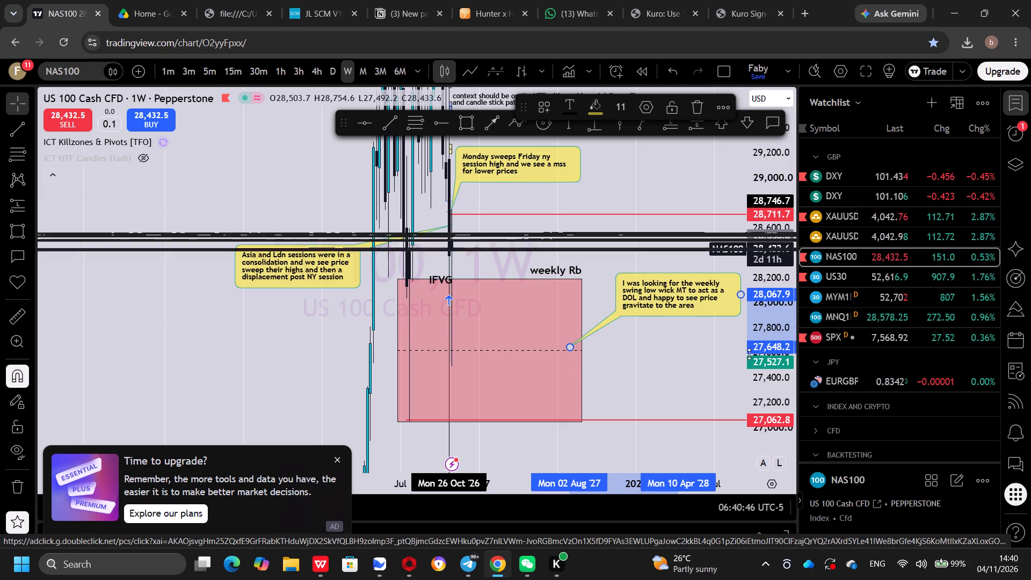
{"action": "left_click", "coordinate": [709, 368]}
Save the Faby chart layout.
{"action": "left_click", "coordinate": [756, 76]}
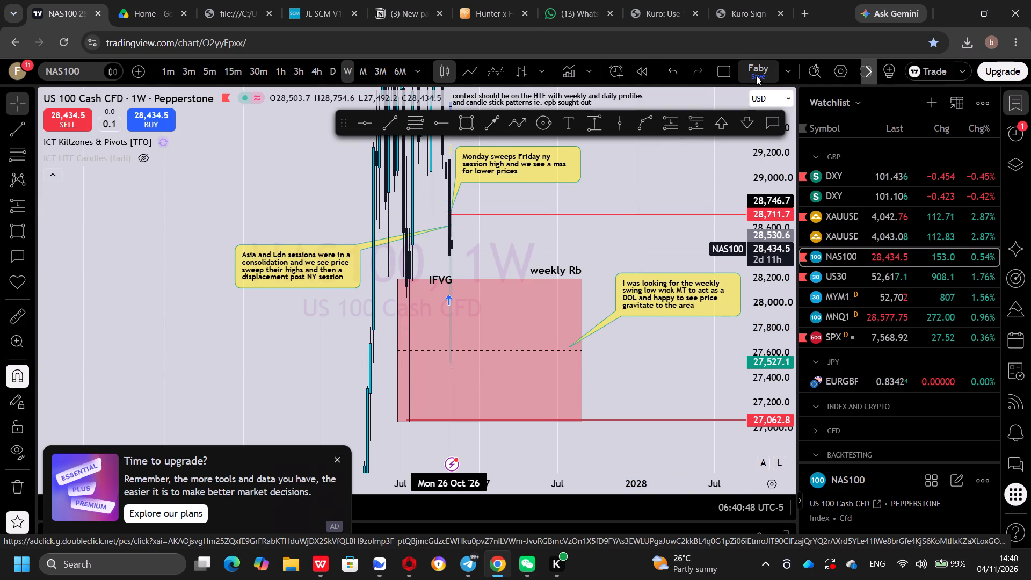
Download a snapshot image of the annotated weekly NAS100 chart.
{"action": "left_click", "coordinate": [870, 76]}
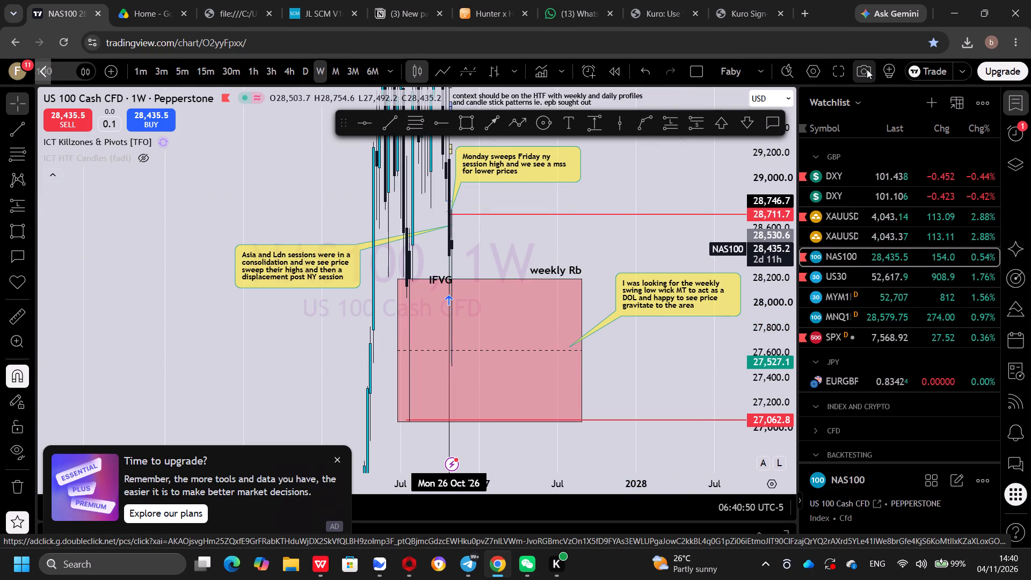
{"action": "left_click", "coordinate": [867, 69]}
{"action": "left_click", "coordinate": [889, 115]}
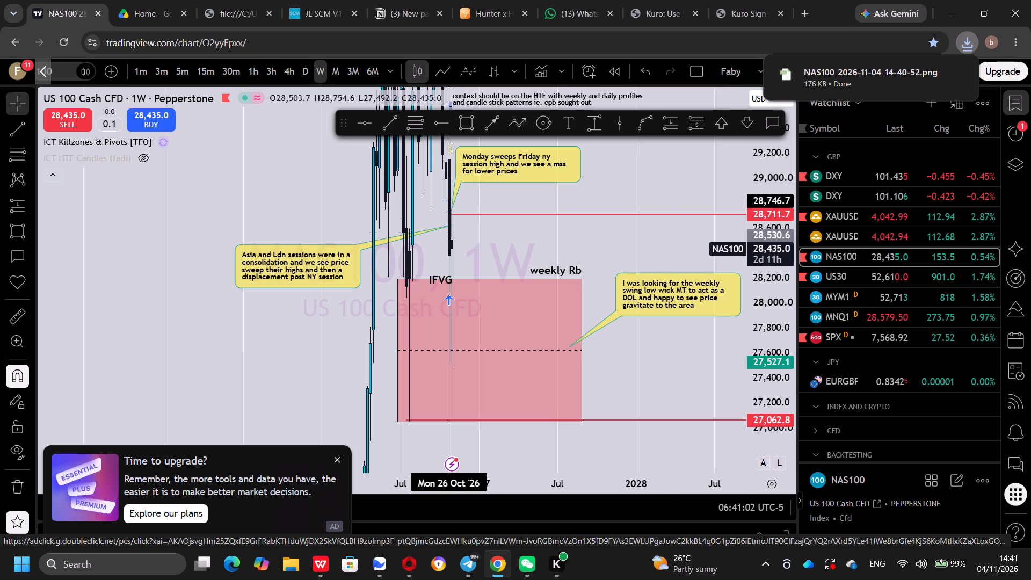
Switch the NAS100 chart to the daily timeframe, with the callouts, the upper text notes and the red zone in view.
{"action": "left_click", "coordinate": [306, 74]}
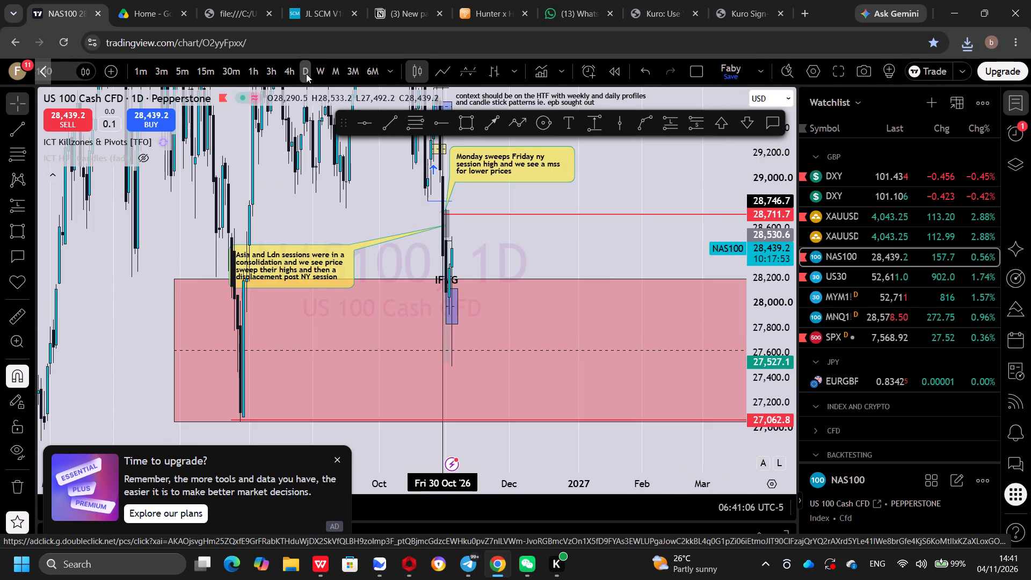
{"action": "left_click_drag", "start_coordinate": [306, 74], "coordinate": [546, 253]}
{"action": "left_click_drag", "start_coordinate": [546, 253], "coordinate": [505, 275]}
{"action": "left_click_drag", "start_coordinate": [782, 277], "coordinate": [763, 403]}
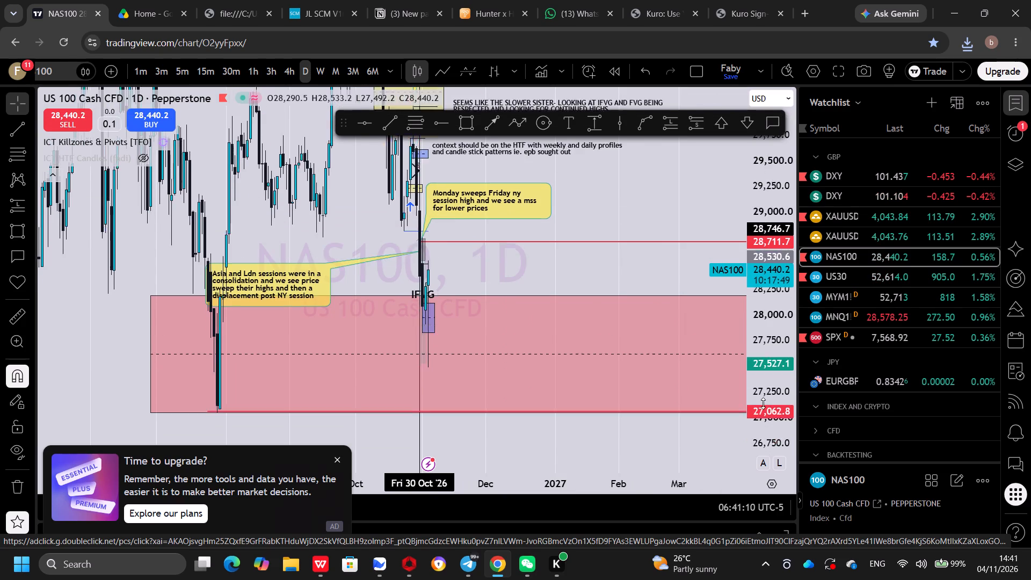
{"action": "left_click_drag", "start_coordinate": [763, 403], "coordinate": [763, 411]}
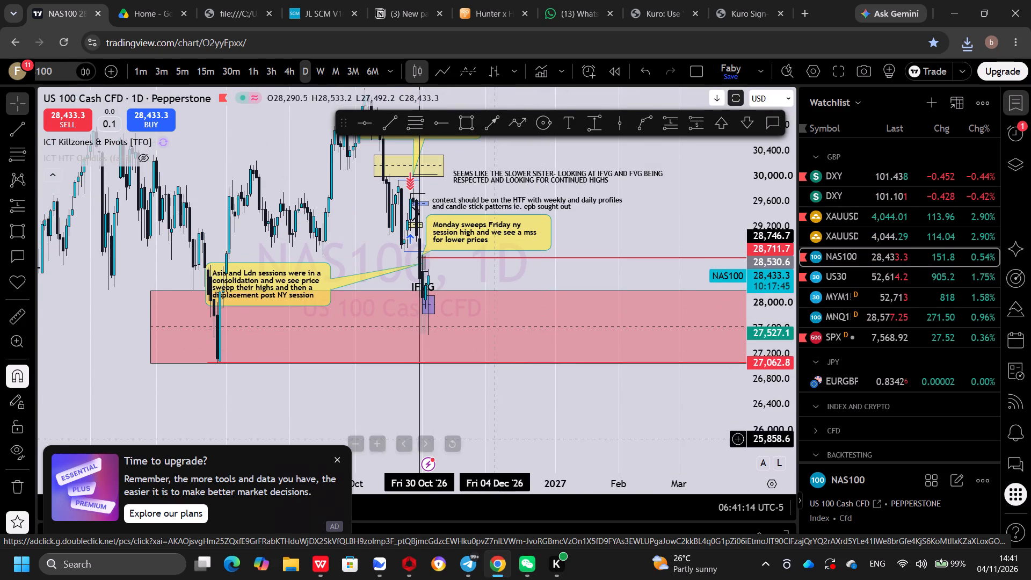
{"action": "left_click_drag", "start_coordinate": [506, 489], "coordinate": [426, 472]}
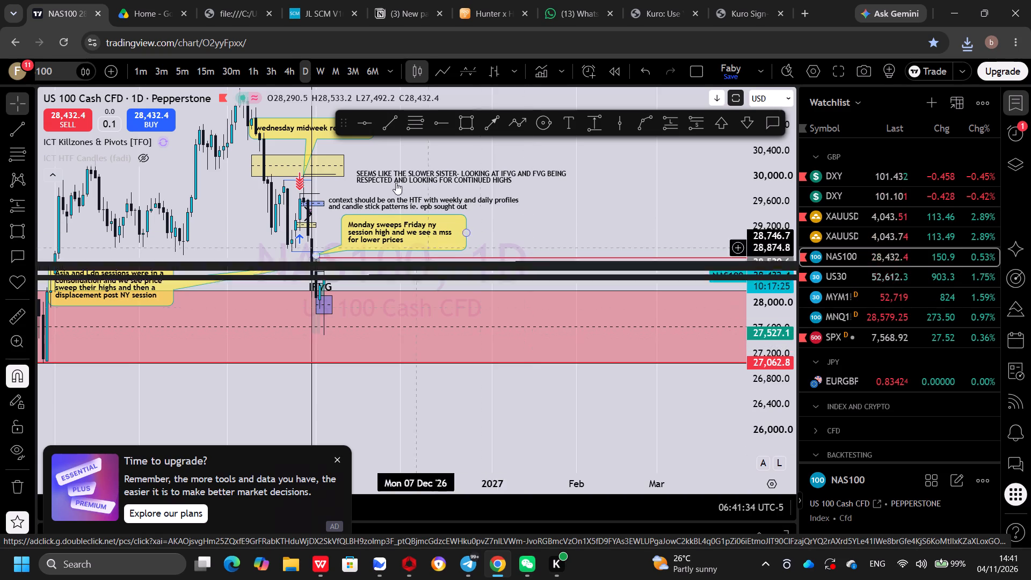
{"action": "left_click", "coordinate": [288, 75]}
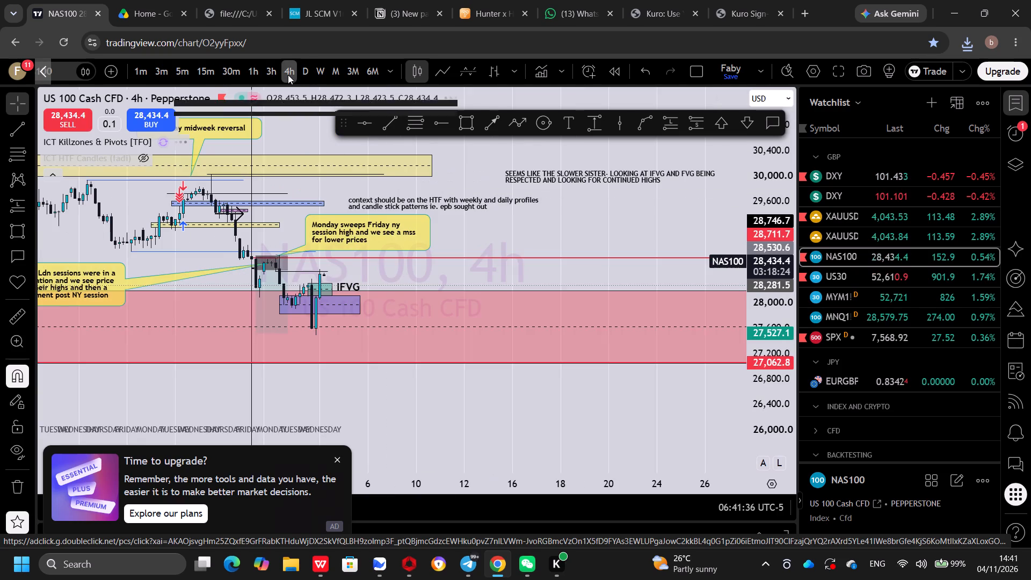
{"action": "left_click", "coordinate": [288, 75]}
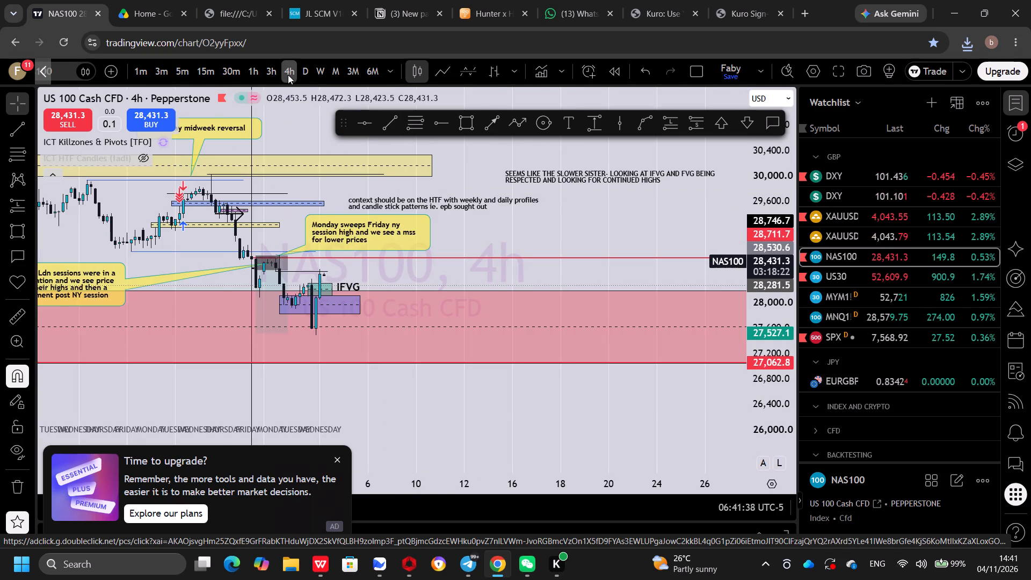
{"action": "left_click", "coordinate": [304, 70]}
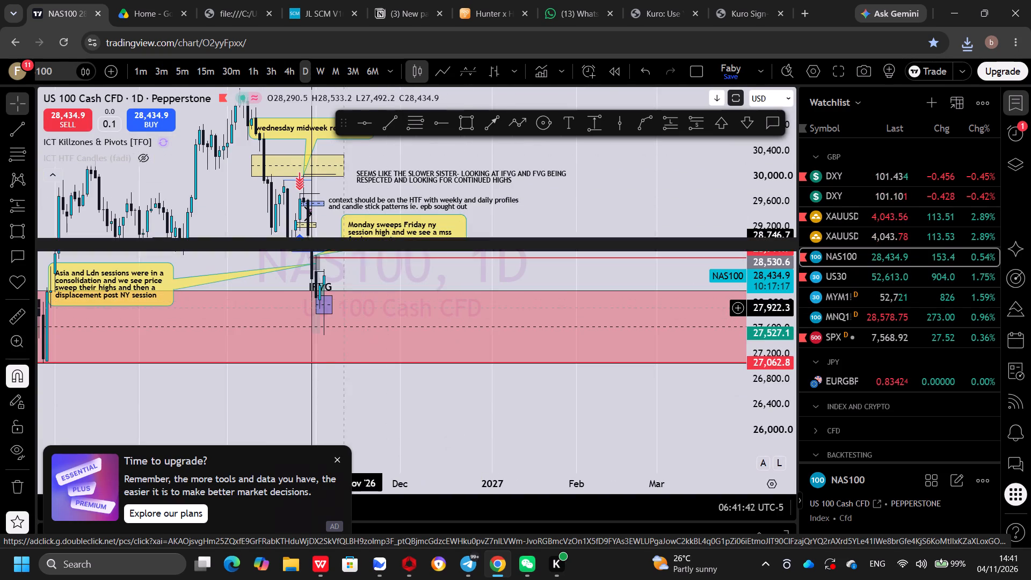
Extend the purple IFVG rectangle's later edge on the daily chart to about mid-November 2026.
{"action": "left_click_drag", "start_coordinate": [332, 304], "coordinate": [359, 304]}
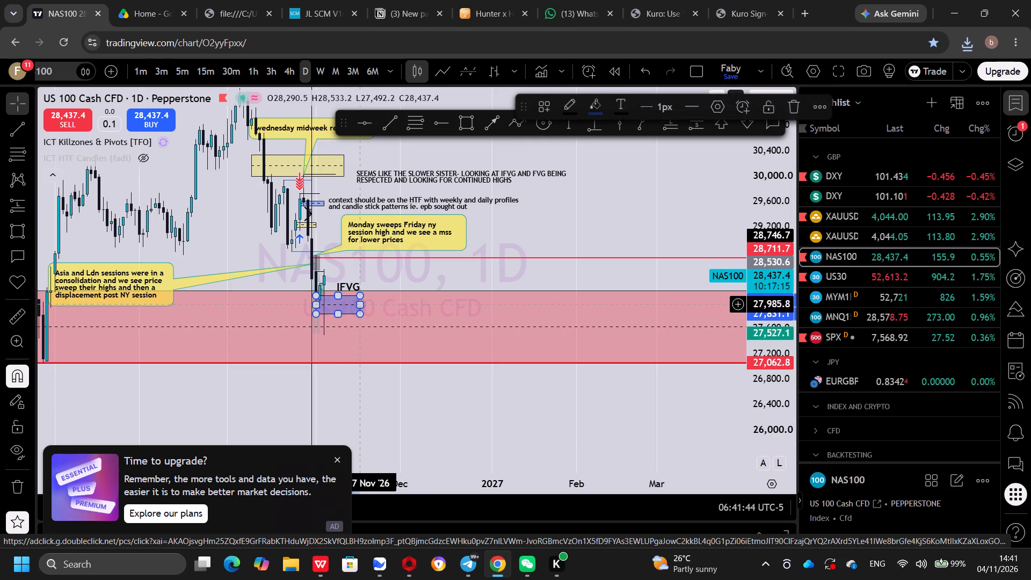
{"action": "left_click", "coordinate": [387, 281]}
Add a callout at the IFVG box reading "I'd love to see a deep retracement into the daily OB and then a reversal confirmed with a cisd".
{"action": "left_click_drag", "start_coordinate": [387, 281], "coordinate": [605, 301]}
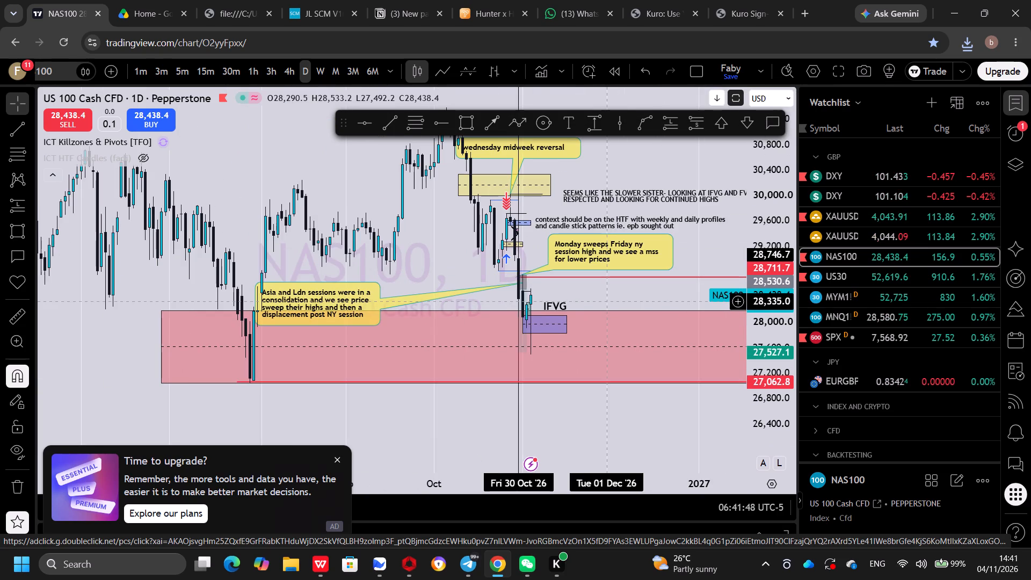
{"action": "left_click", "coordinate": [571, 132]}
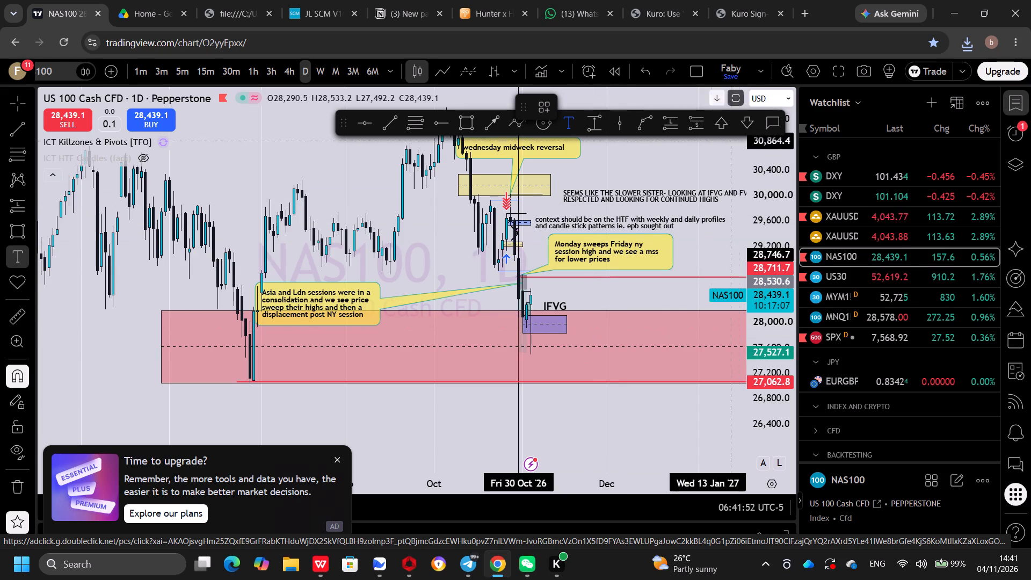
{"action": "left_click", "coordinate": [773, 127]}
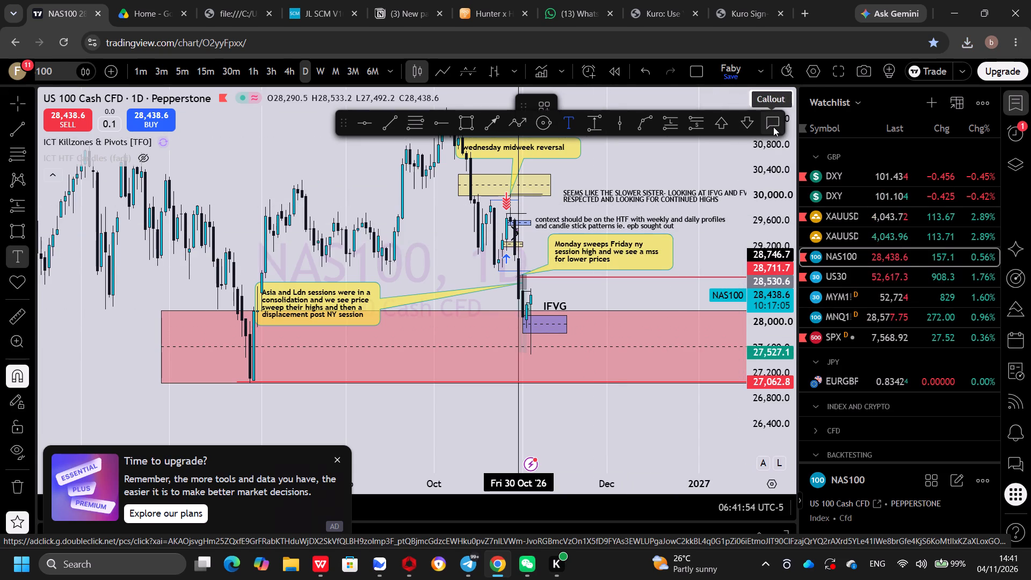
{"action": "left_click_drag", "start_coordinate": [574, 324], "coordinate": [639, 343]}
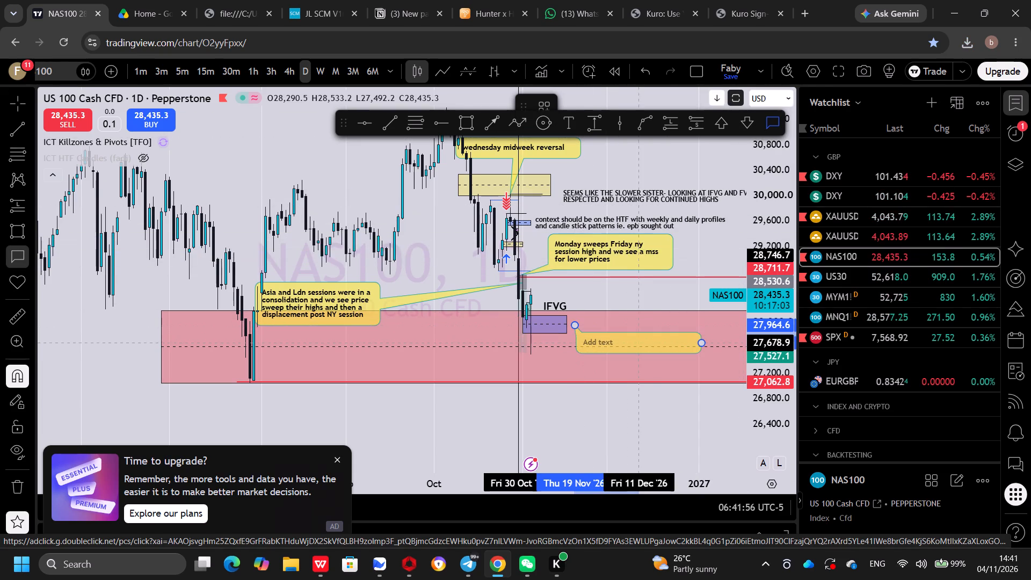
{"action": "left_click", "coordinate": [639, 343]}
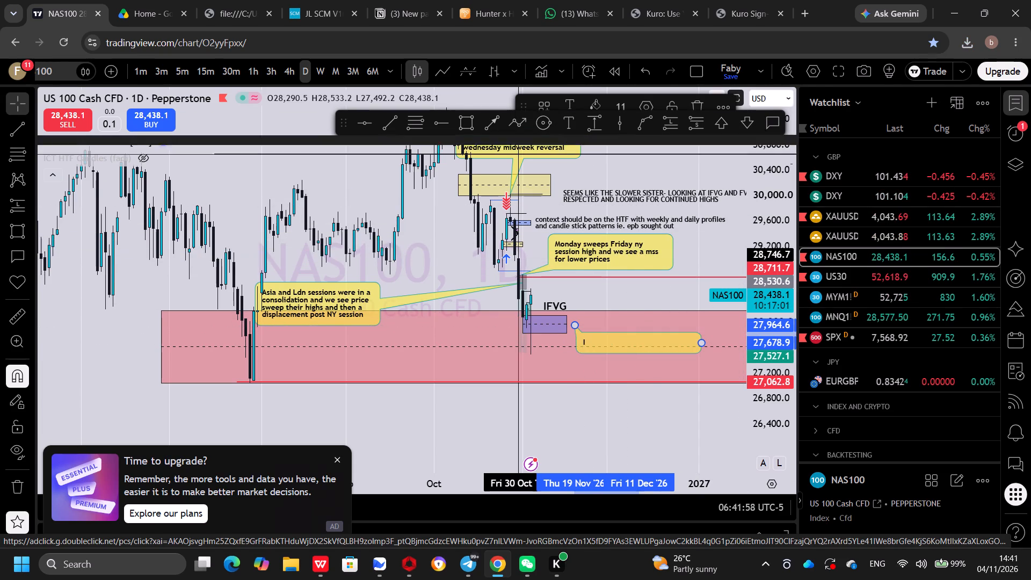
{"action": "type", "text": "'d love to see a deep retracement into the weekl"}
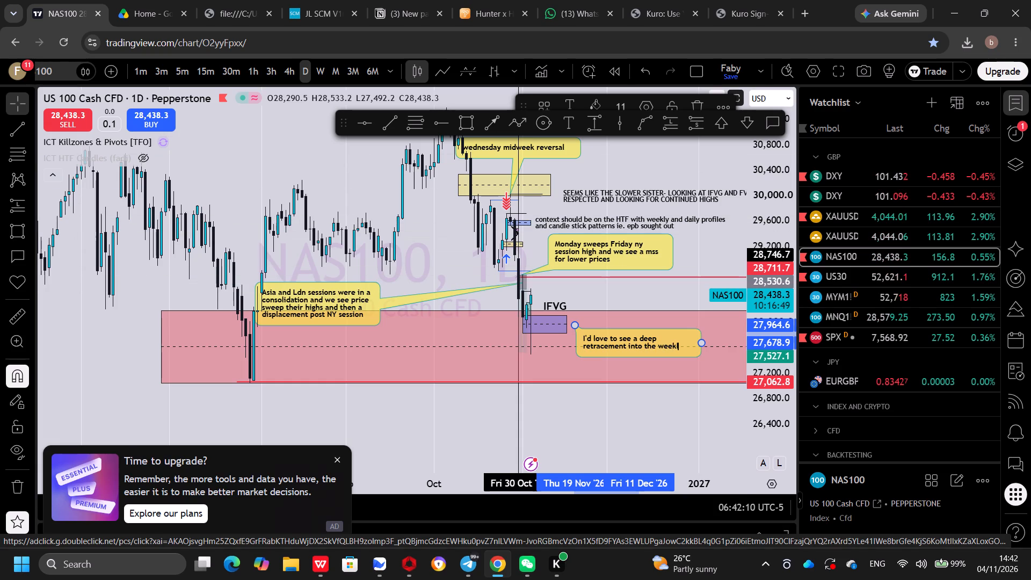
{"action": "key", "text": "BackSpace"}
{"action": "key", "text": "BackSpace"}
{"action": "key", "text": "BackSpace"}
{"action": "key", "text": "BackSpace"}
{"action": "key", "text": "BackSpace"}
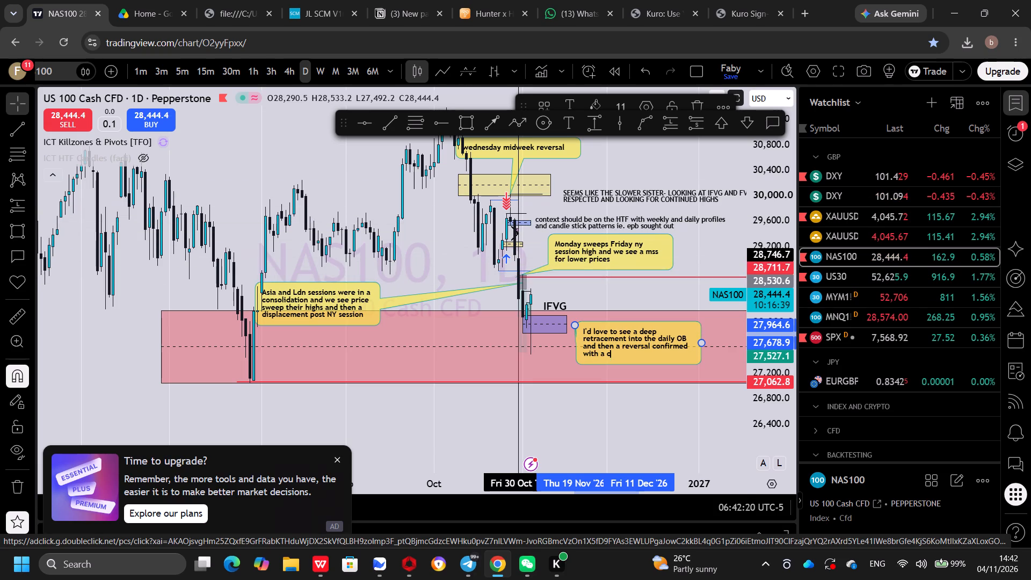
{"action": "left_click", "coordinate": [650, 288]}
Download a snapshot image of the annotated daily NAS100 chart, with the callouts and the red zone in view.
{"action": "left_click_drag", "start_coordinate": [650, 288], "coordinate": [614, 316]}
{"action": "left_click", "coordinate": [861, 74]}
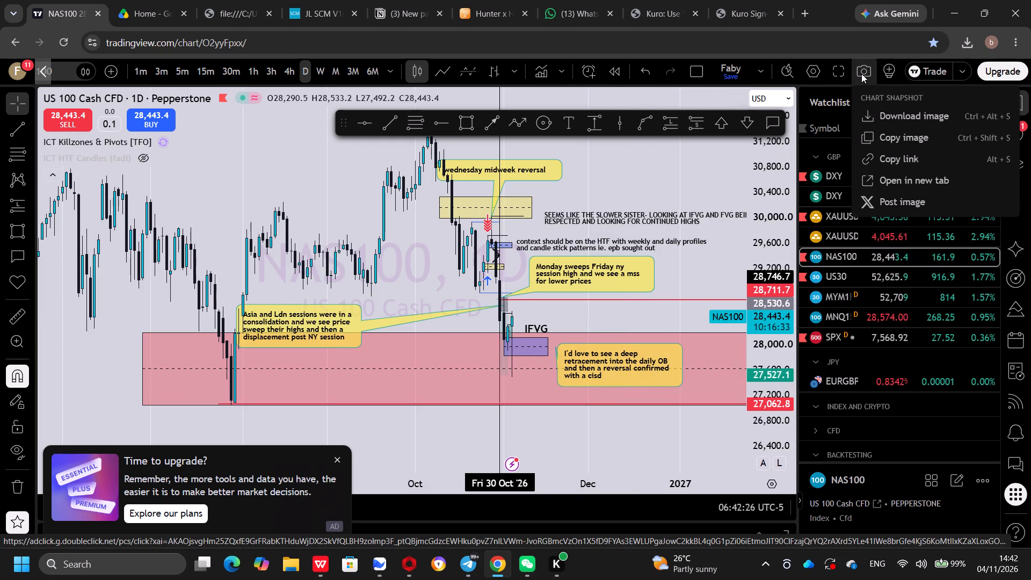
{"action": "left_click", "coordinate": [881, 112]}
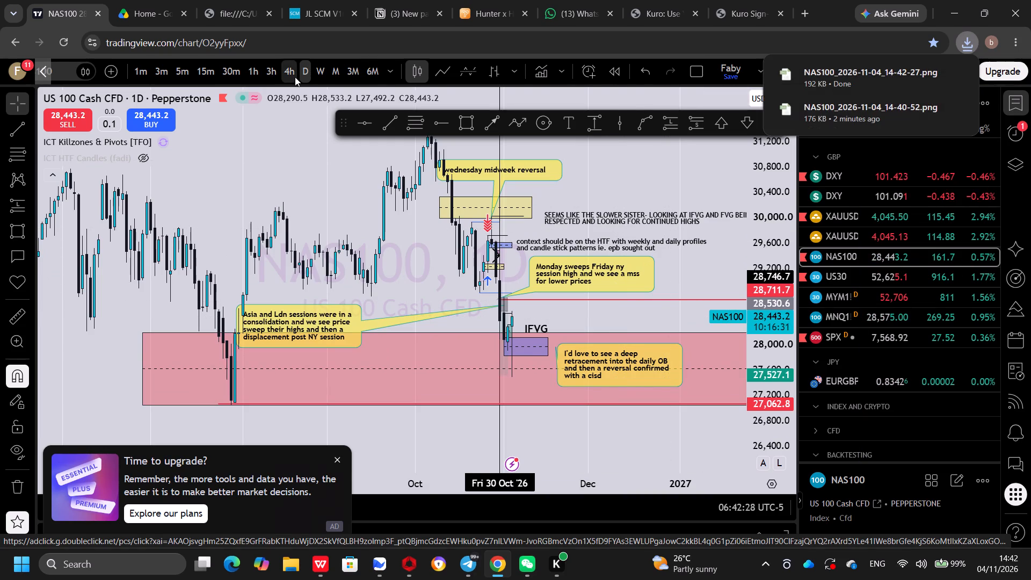
On the 4-hour NAS100 chart, apply the BRK template to the small green rectangle above the purple IFVG zone.
{"action": "left_click", "coordinate": [295, 77]}
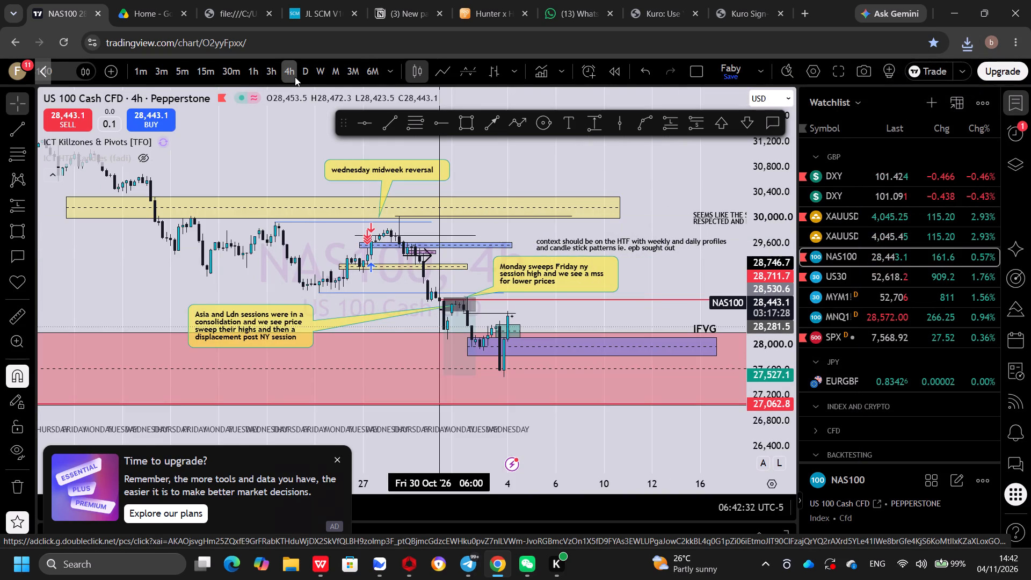
{"action": "double_click", "coordinate": [521, 330]}
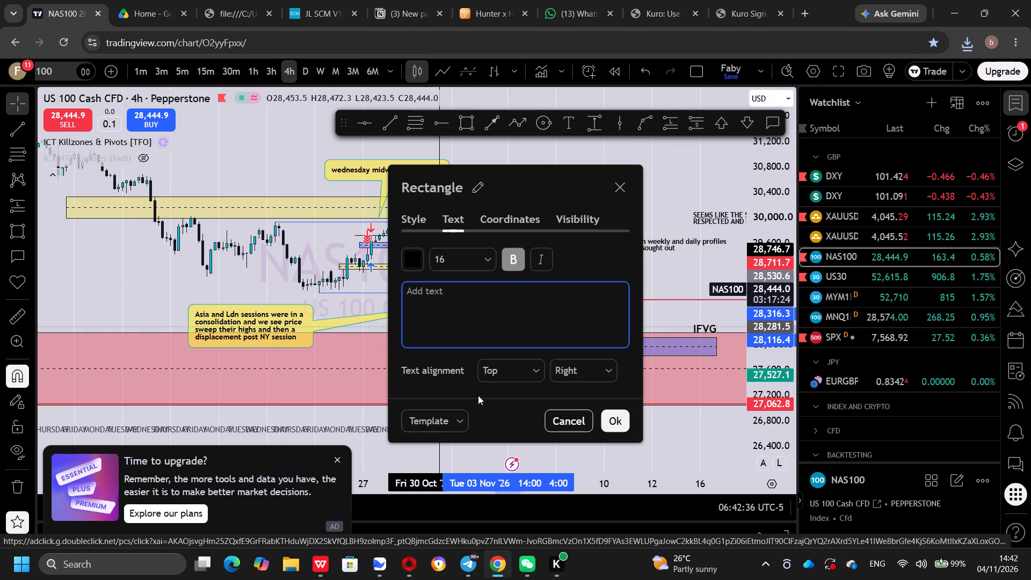
{"action": "left_click", "coordinate": [454, 426]}
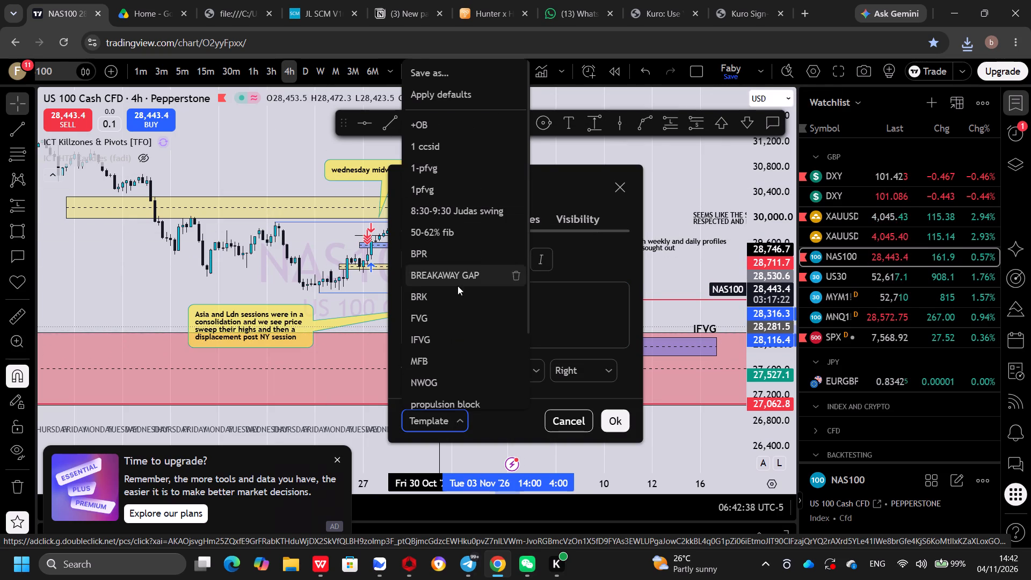
{"action": "left_click", "coordinate": [458, 292]}
{"action": "left_click", "coordinate": [623, 418]}
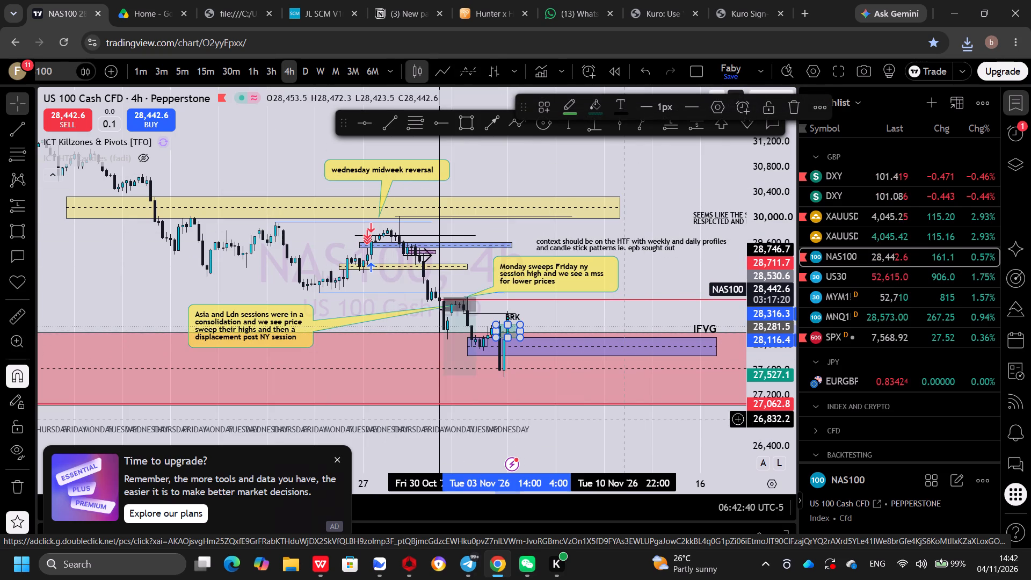
{"action": "left_click", "coordinate": [628, 413]}
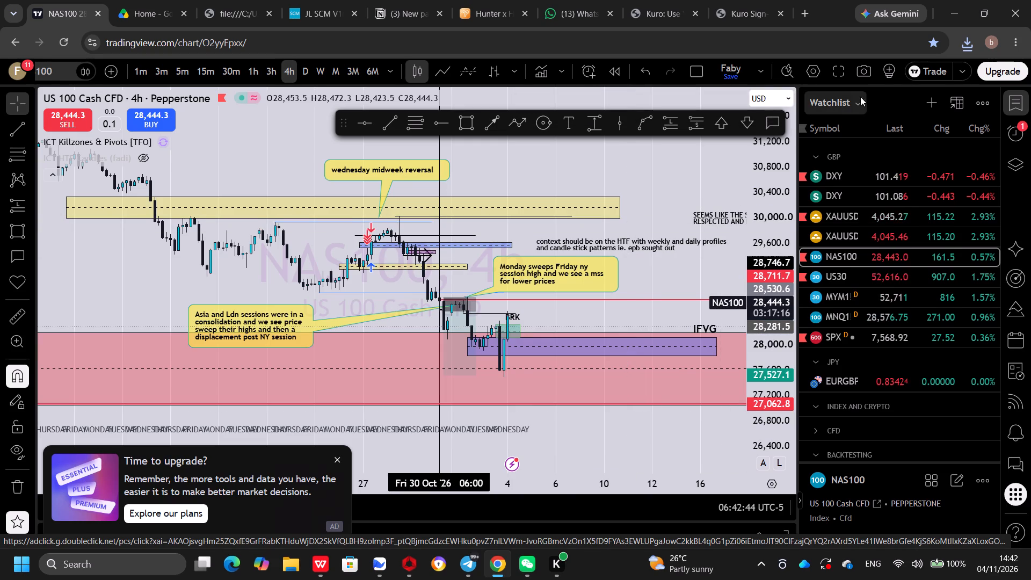
Download a snapshot image of the annotated 4-hour NAS100 chart.
{"action": "left_click", "coordinate": [868, 75]}
{"action": "left_click", "coordinate": [884, 117]}
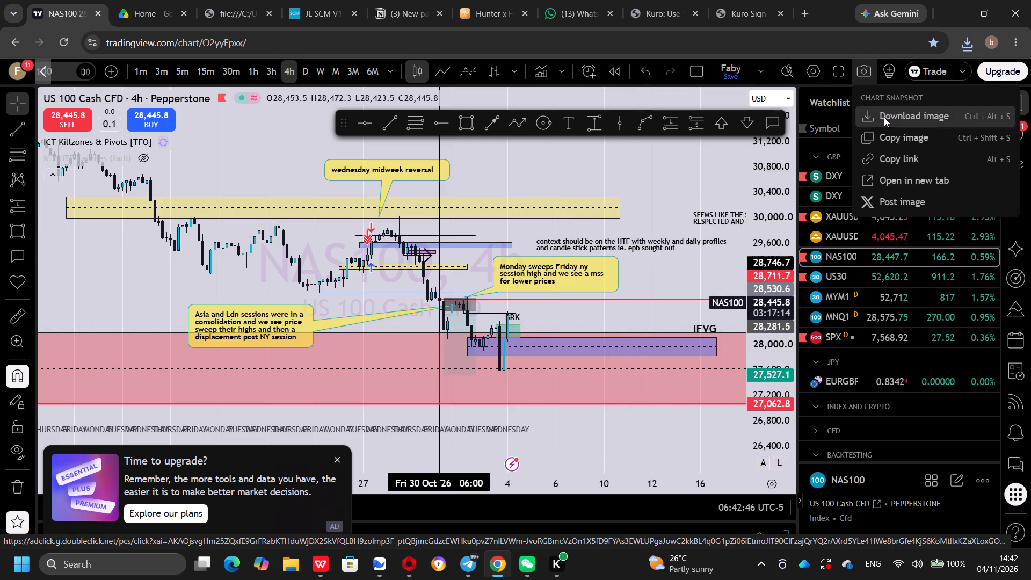
Switch the NAS100 chart to the 3-hour timeframe, with the BRK box, IFVG zone and session callouts in view.
{"action": "left_click", "coordinate": [274, 68]}
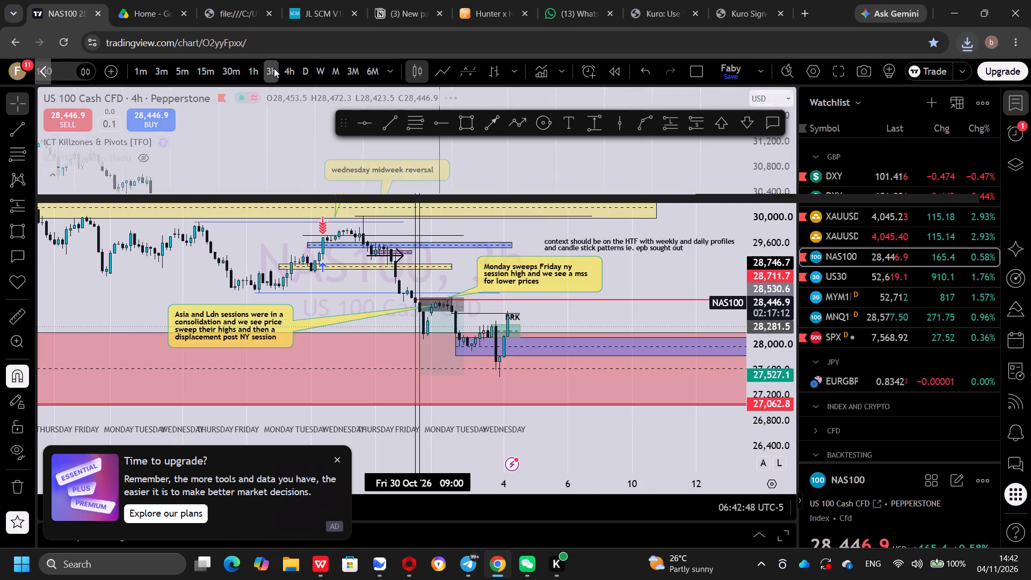
{"action": "left_click_drag", "start_coordinate": [761, 378], "coordinate": [751, 258]}
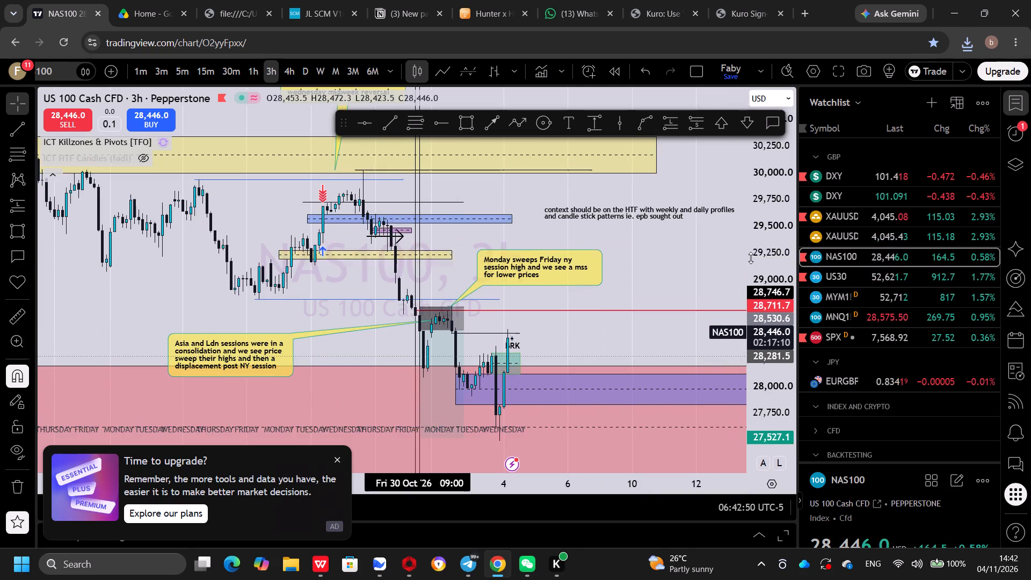
{"action": "left_click_drag", "start_coordinate": [751, 258], "coordinate": [750, 255]}
{"action": "left_click_drag", "start_coordinate": [605, 332], "coordinate": [495, 293]}
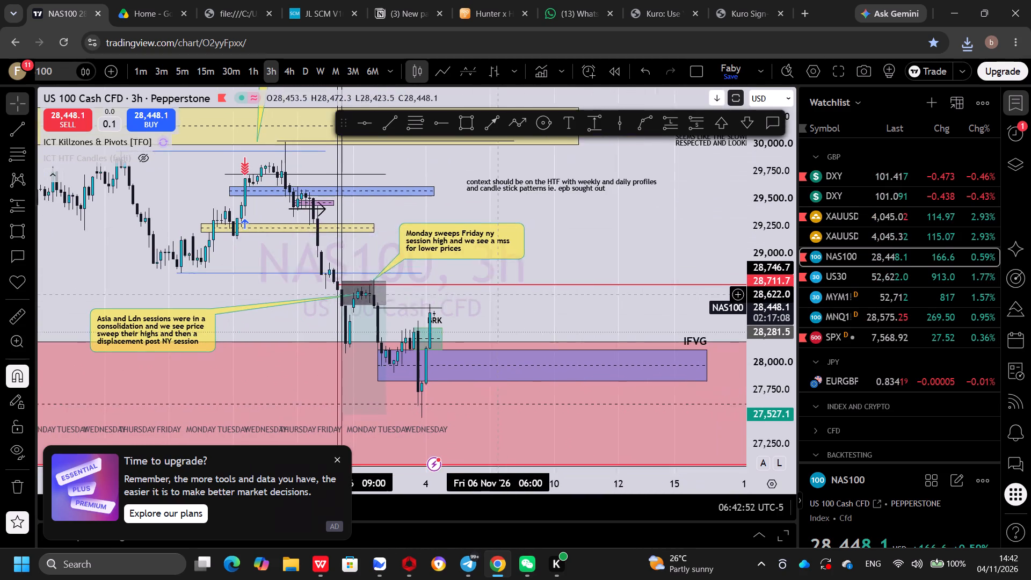
{"action": "left_click_drag", "start_coordinate": [495, 293], "coordinate": [489, 291]}
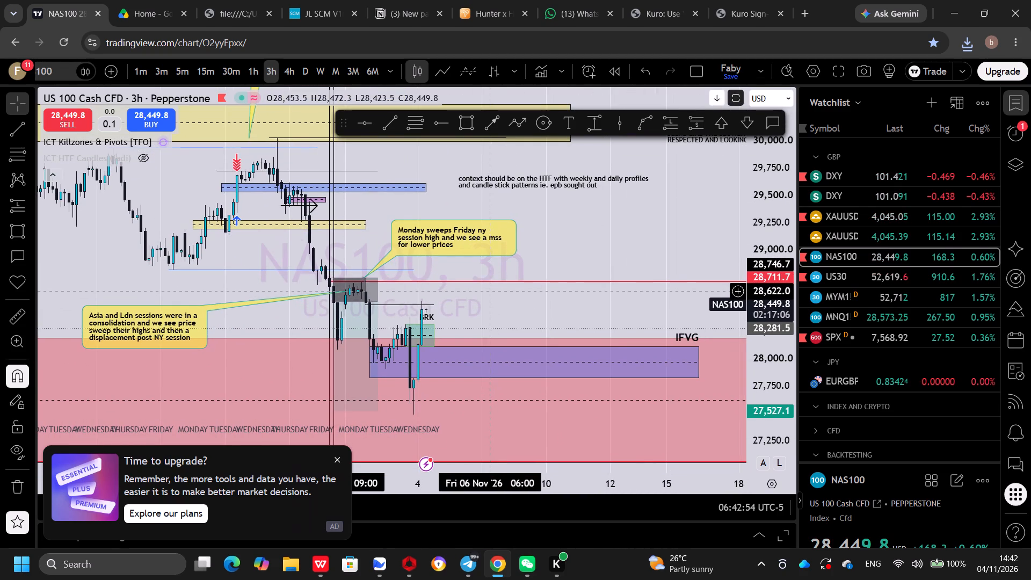
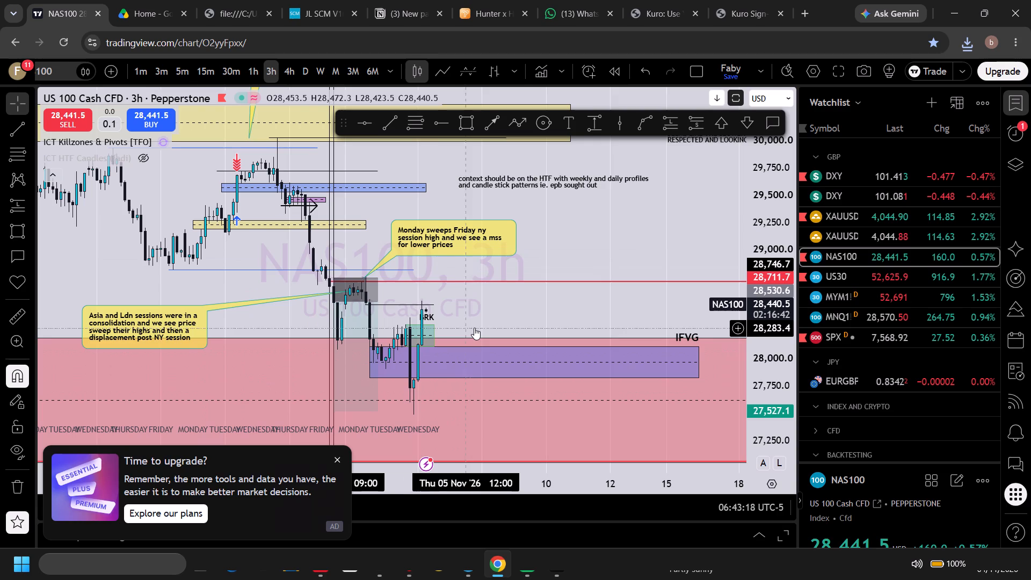
Add a text note reading "closing above the" just below the purple IFVG zone, beside the latest candles on the 3-hour NAS100 chart.
{"action": "left_click", "coordinate": [570, 124]}
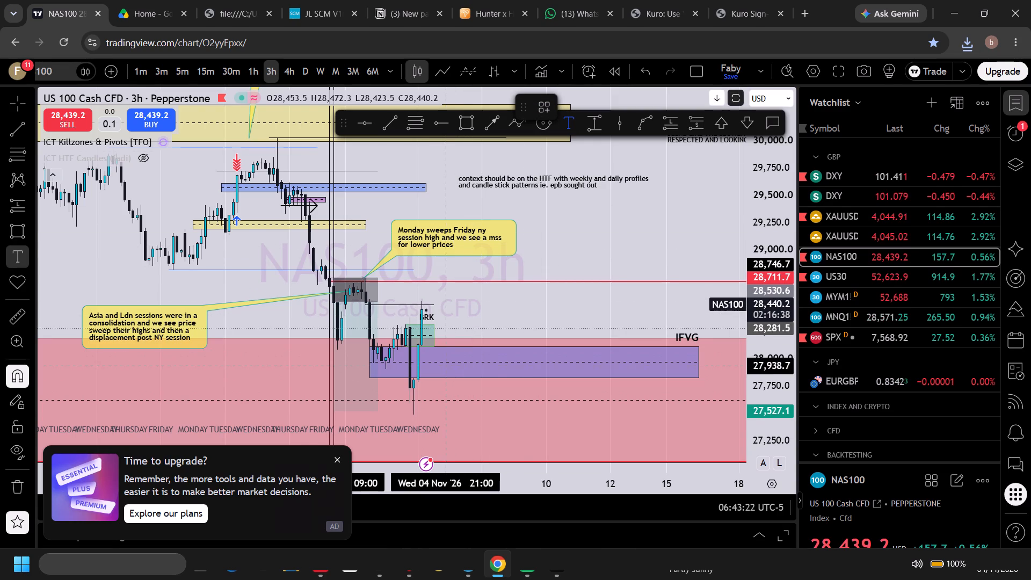
{"action": "left_click", "coordinate": [442, 387]}
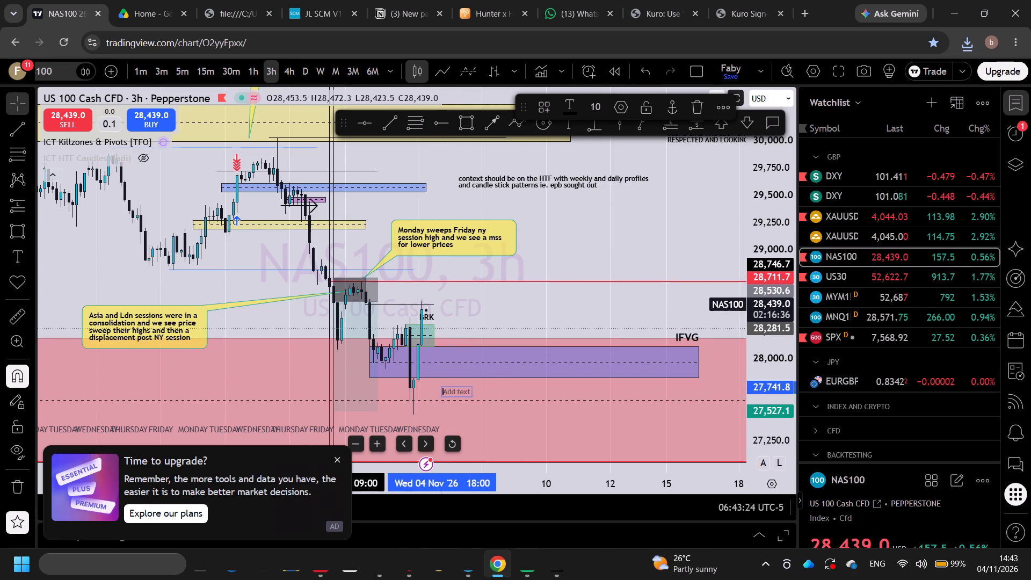
{"action": "type", "text": "closing above the"}
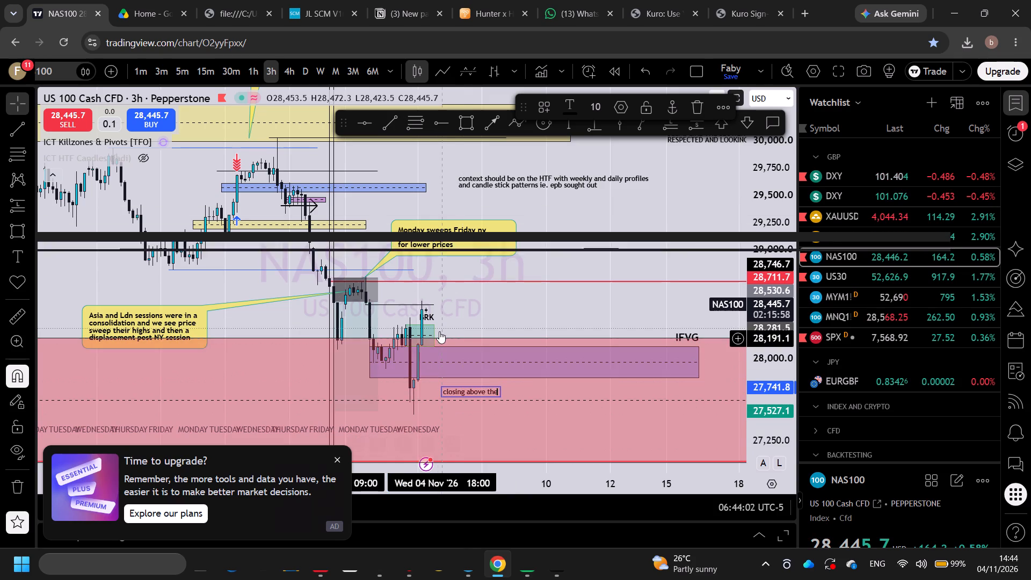
Extend the green BRK box's later edge past the latest candles, above the purple IFVG zone, and deselect it.
{"action": "left_click_drag", "start_coordinate": [437, 332], "coordinate": [471, 335]}
{"action": "left_click", "coordinate": [506, 322]}
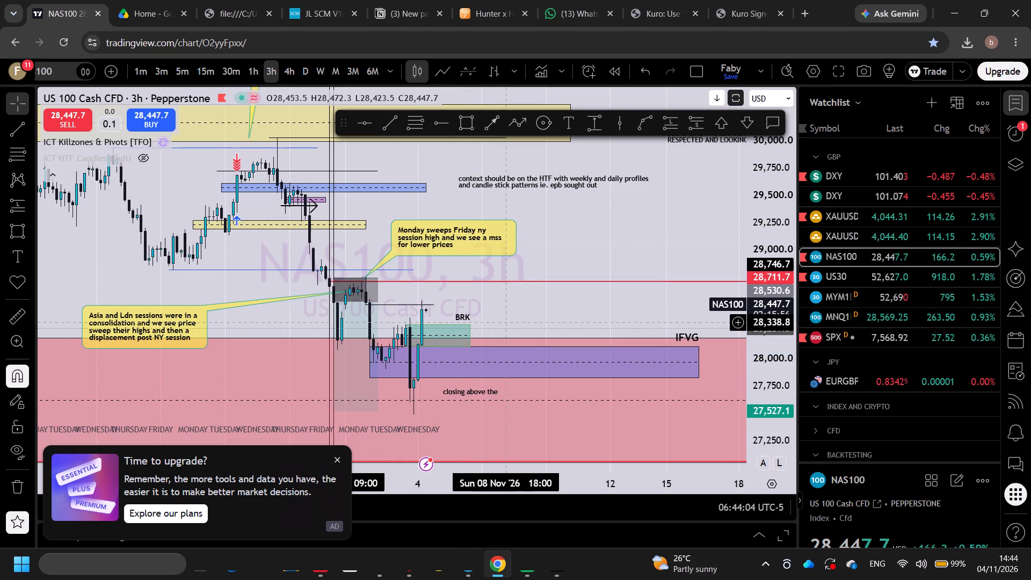
Switch to the iVMS-4200 window with the Camera 01 remote playback.
{"action": "left_click", "coordinate": [414, 557]}
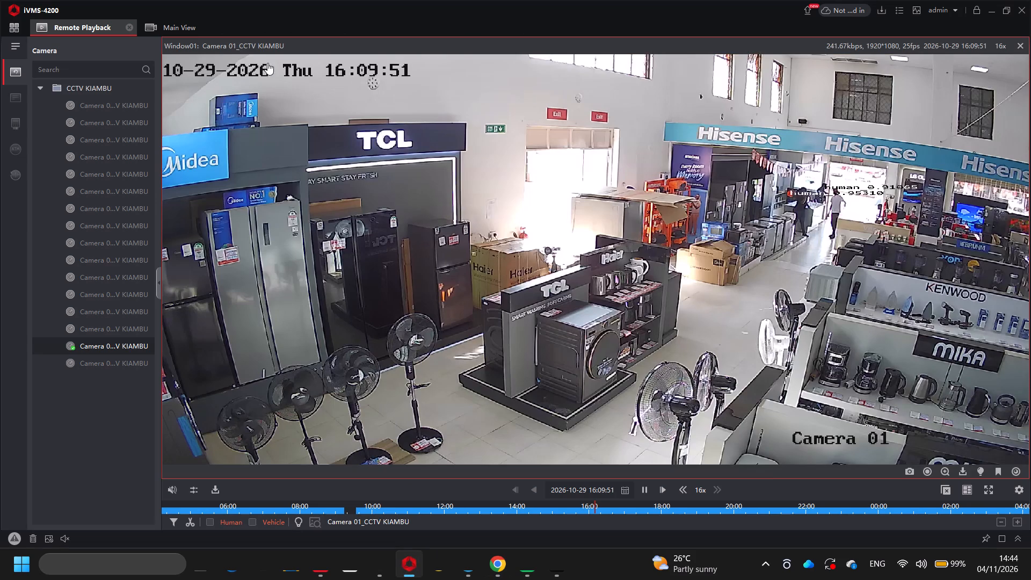
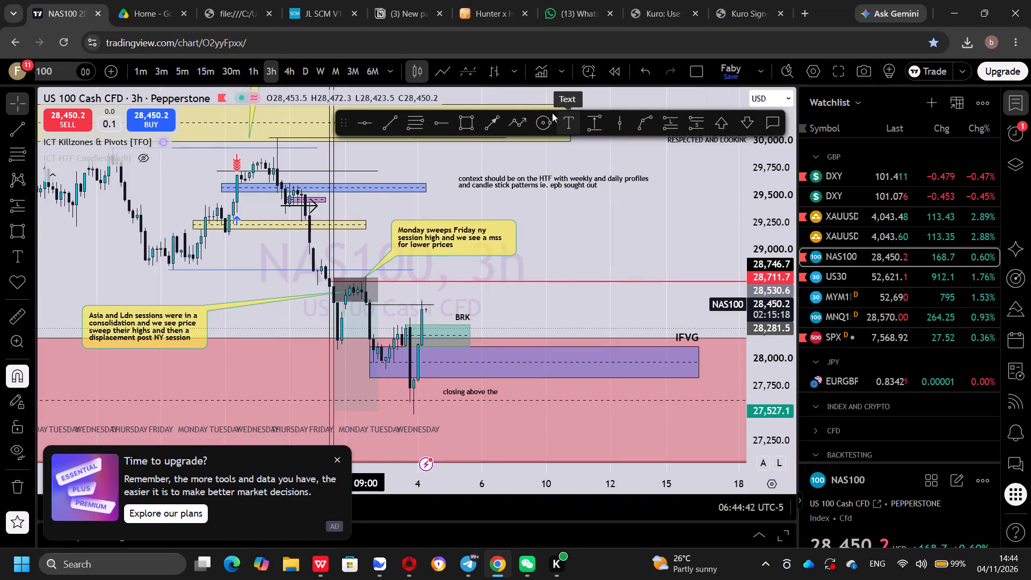
Switch to Notion and open the private "Daily trade ideas and EOW review" page.
{"action": "left_click", "coordinate": [423, 0]}
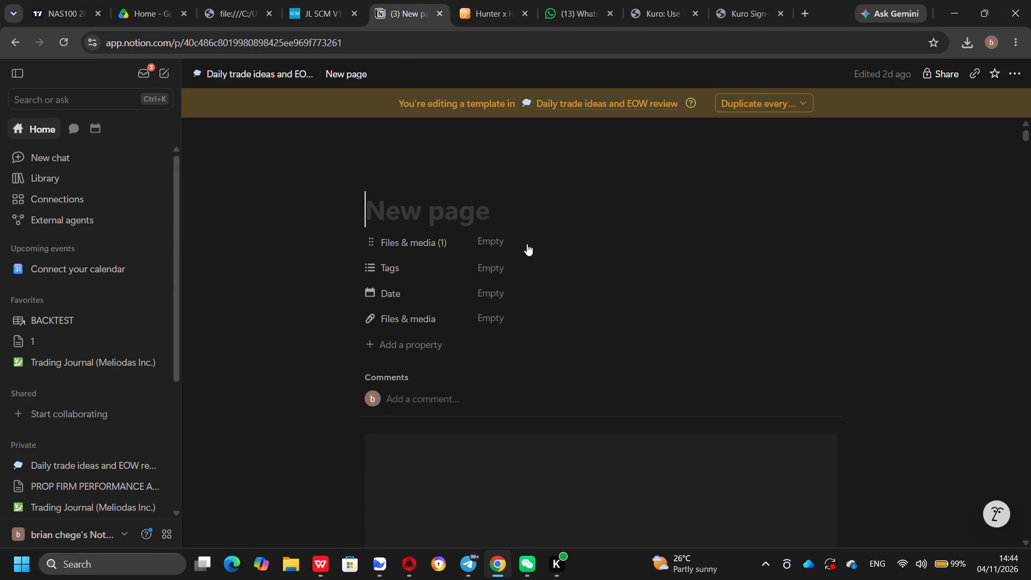
{"action": "left_click", "coordinate": [124, 461]}
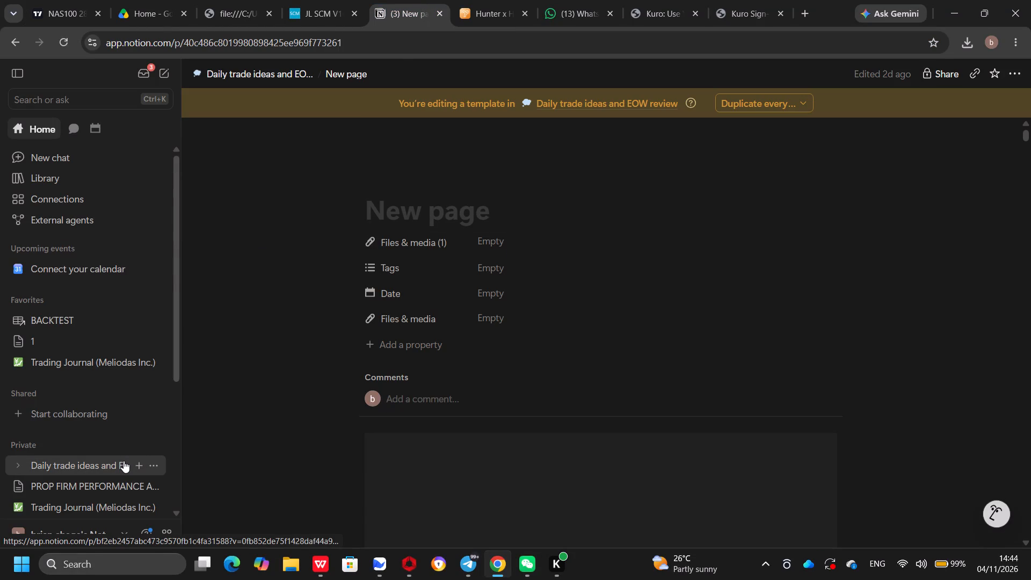